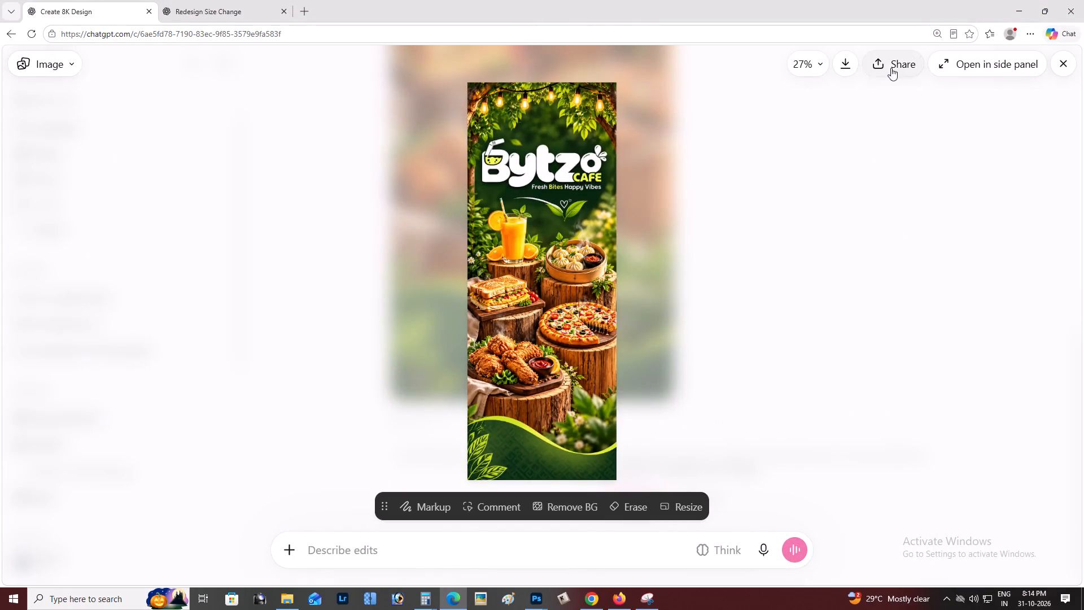
Download the vertical Bytzo Cafe banner image.
{"action": "left_click", "coordinate": [847, 62]}
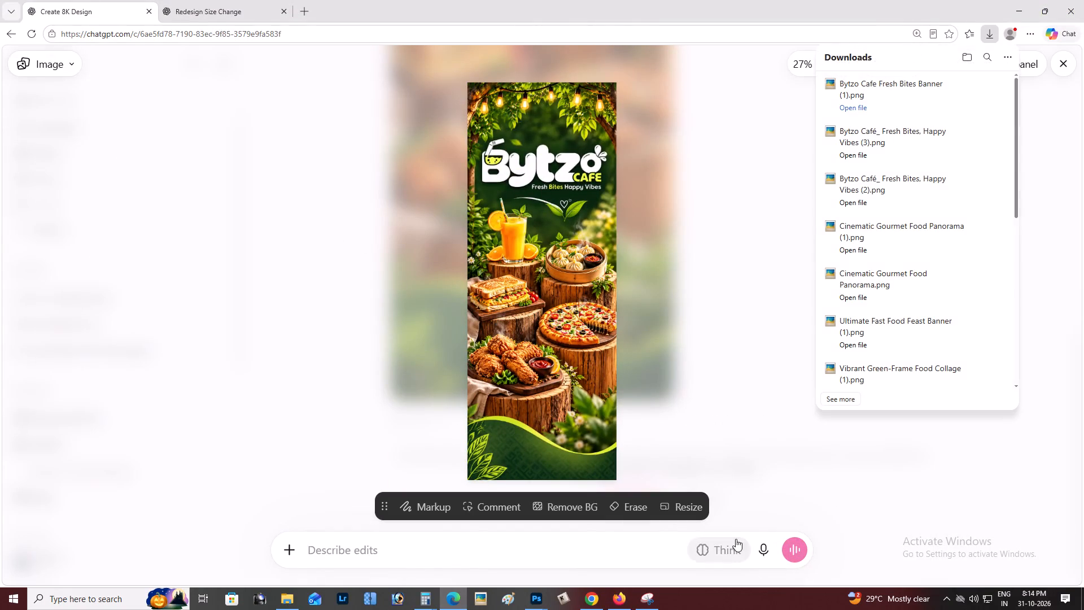
Switch to Upscayl, upscale the downloaded "Bytzo Cafe Fresh Bites Banner (1)" image at 2X with Upscayl Standard, and inspect the upscaled preview.
{"action": "key", "text": "alt+Tab"}
{"action": "key", "text": "alt+Tab"}
{"action": "key", "text": "alt+Tab"}
{"action": "key", "text": "alt+Tab"}
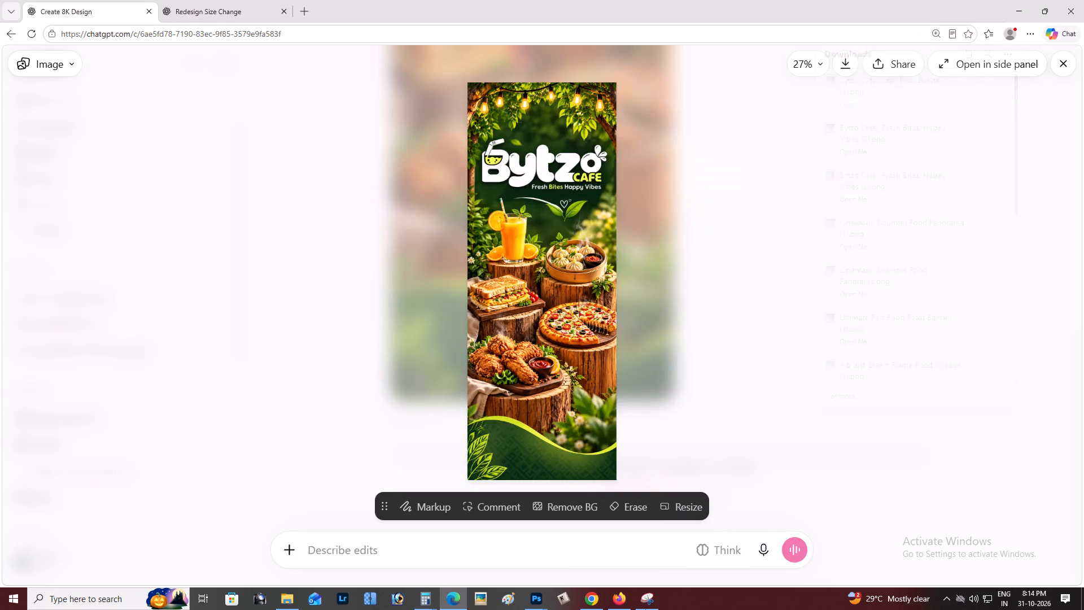
{"action": "left_click", "coordinate": [374, 592]}
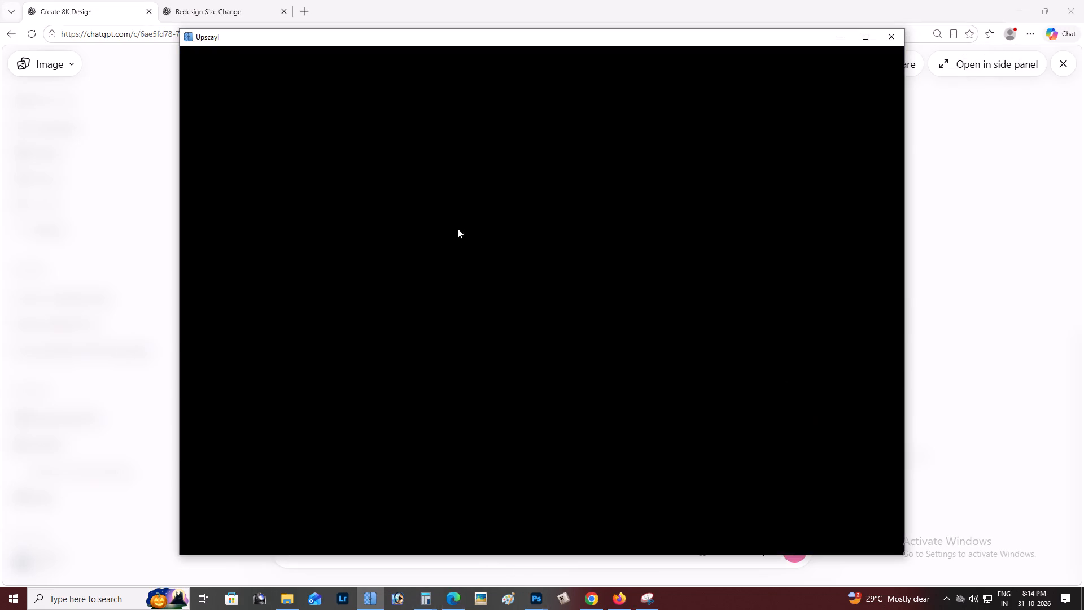
{"action": "left_click", "coordinate": [230, 185]}
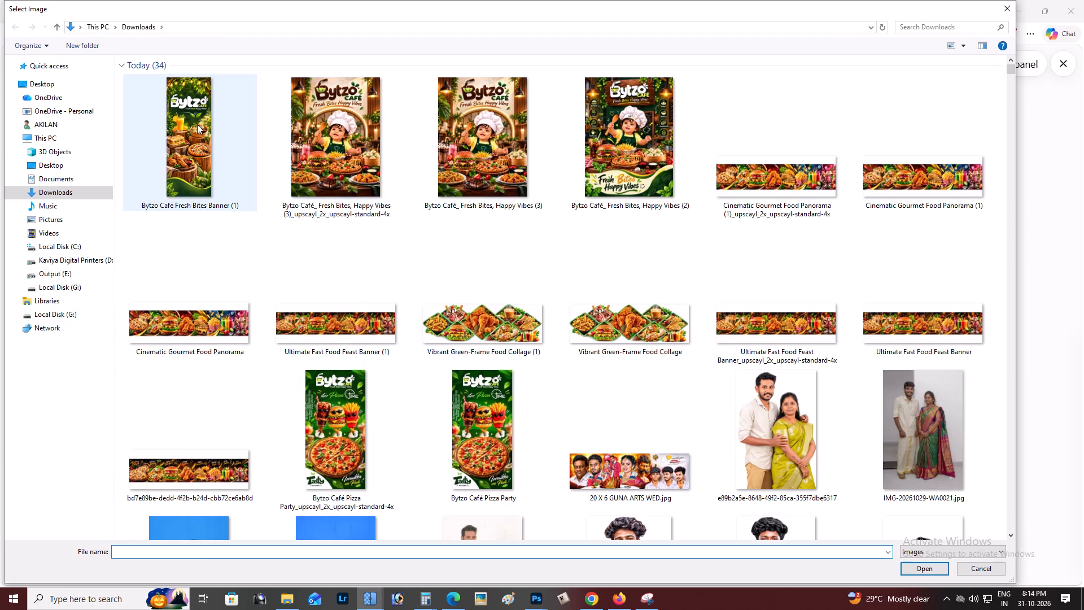
{"action": "double_click", "coordinate": [196, 124]}
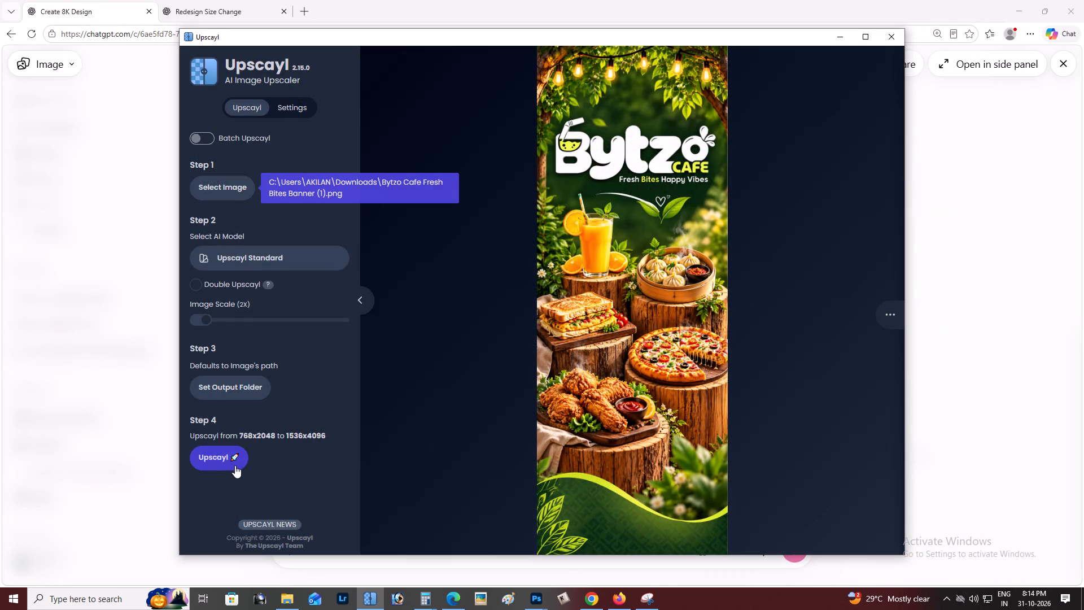
{"action": "left_click", "coordinate": [223, 460]}
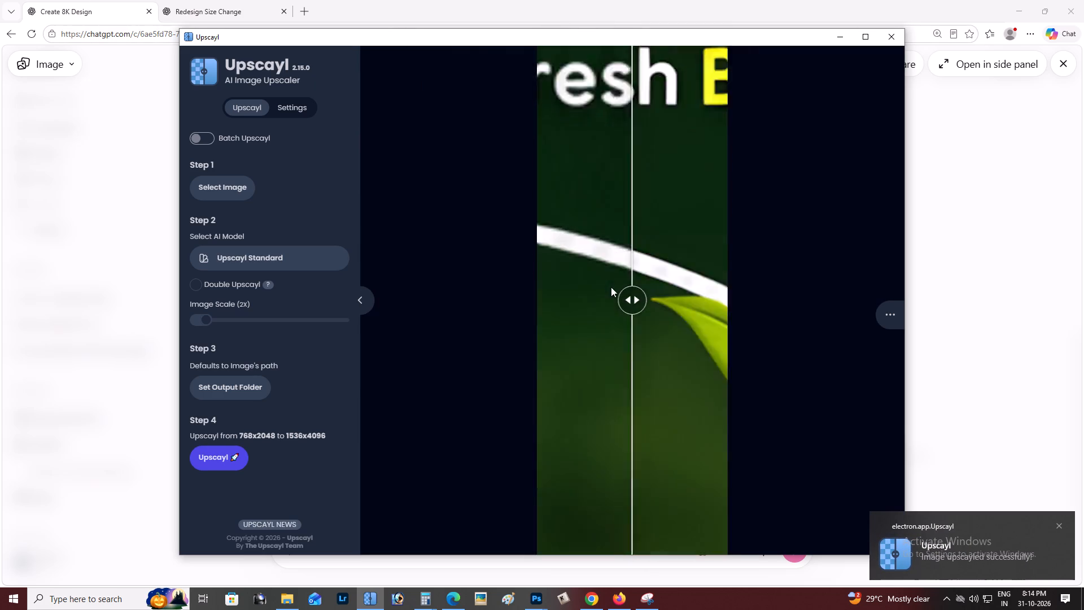
{"action": "left_click_drag", "start_coordinate": [627, 309], "coordinate": [384, 304]}
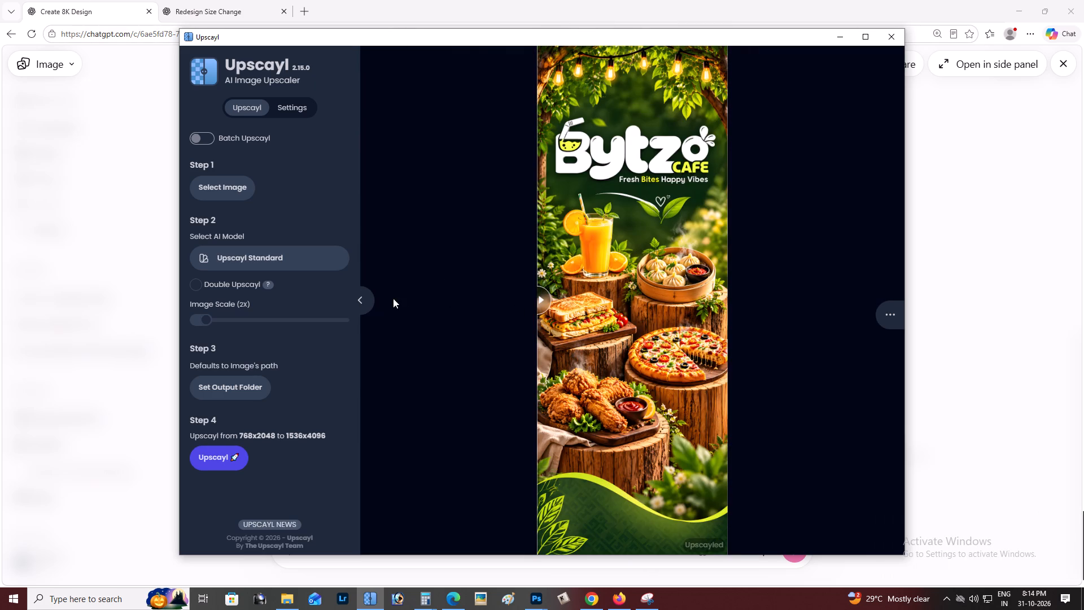
{"action": "left_click", "coordinate": [888, 41]}
Switch to Photoshop and create a blank 22 × 78 inch RGB document at 100 pixels/inch, with its window maximized.
{"action": "key", "text": "alt+Tab"}
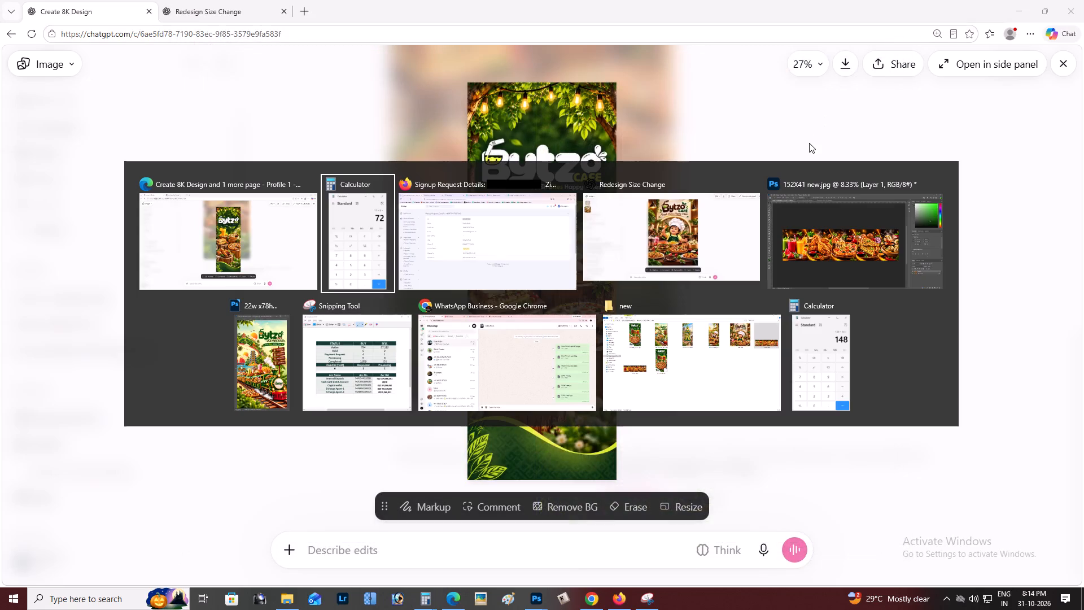
{"action": "key", "text": "alt+Tab"}
{"action": "key", "text": "alt+Tab"}
{"action": "key", "text": "alt+Tab"}
{"action": "key", "text": "alt+Tab"}
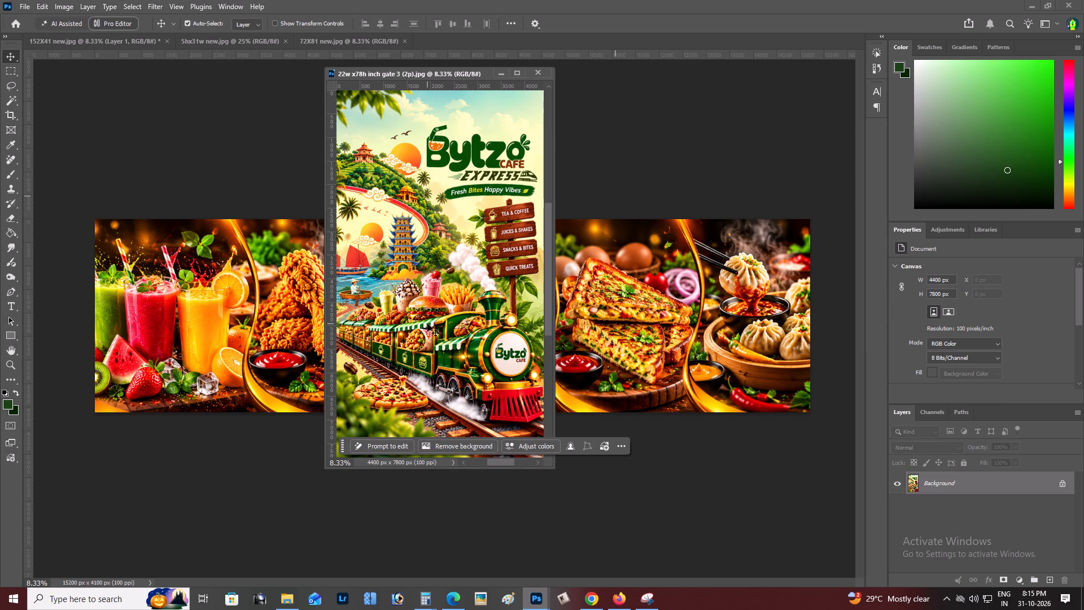
{"action": "key", "text": "ctrl+n"}
{"action": "left_click_drag", "start_coordinate": [507, 184], "coordinate": [484, 175]}
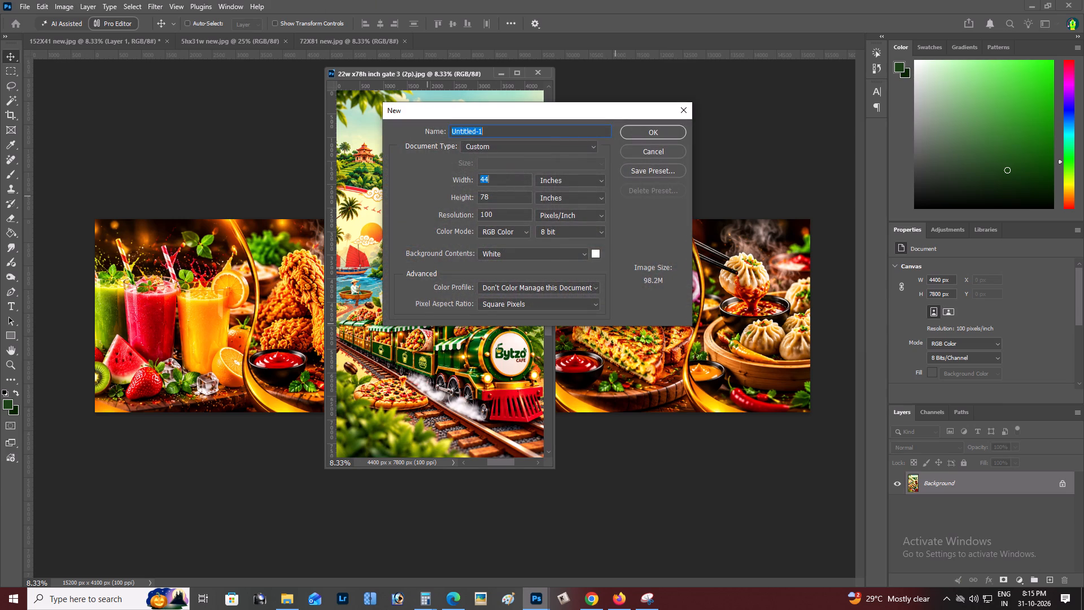
{"action": "left_click_drag", "start_coordinate": [484, 175], "coordinate": [456, 166]}
{"action": "type", "text": "22"}
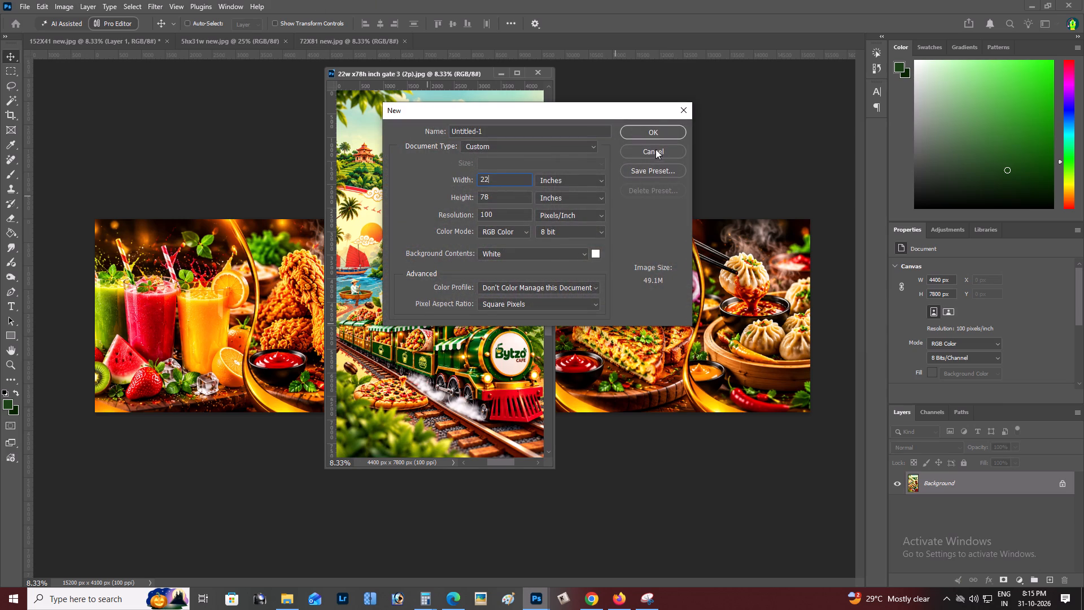
{"action": "left_click", "coordinate": [665, 129]}
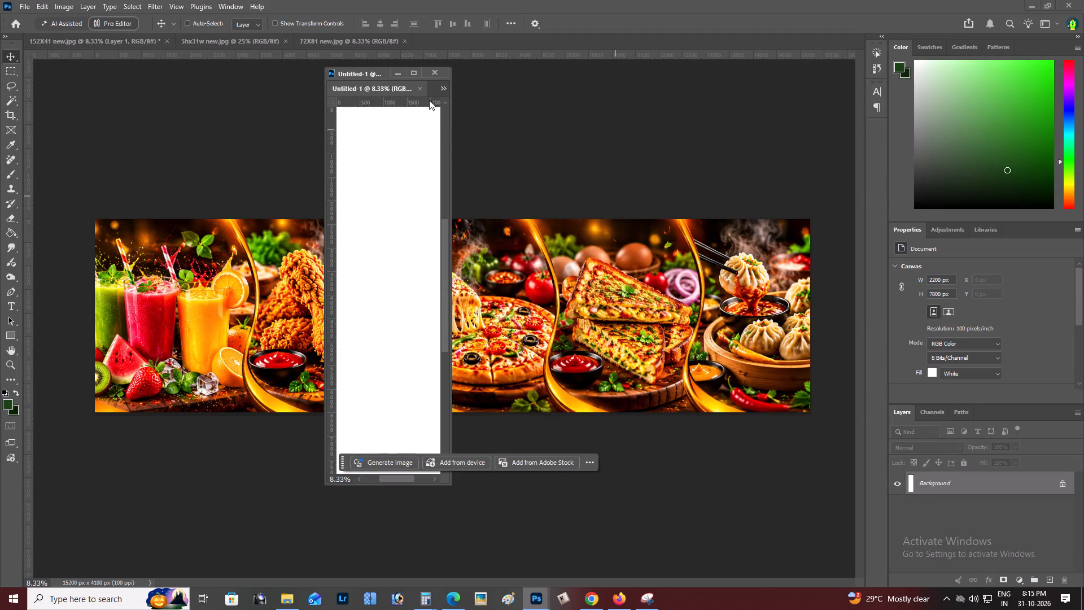
{"action": "left_click", "coordinate": [408, 74]}
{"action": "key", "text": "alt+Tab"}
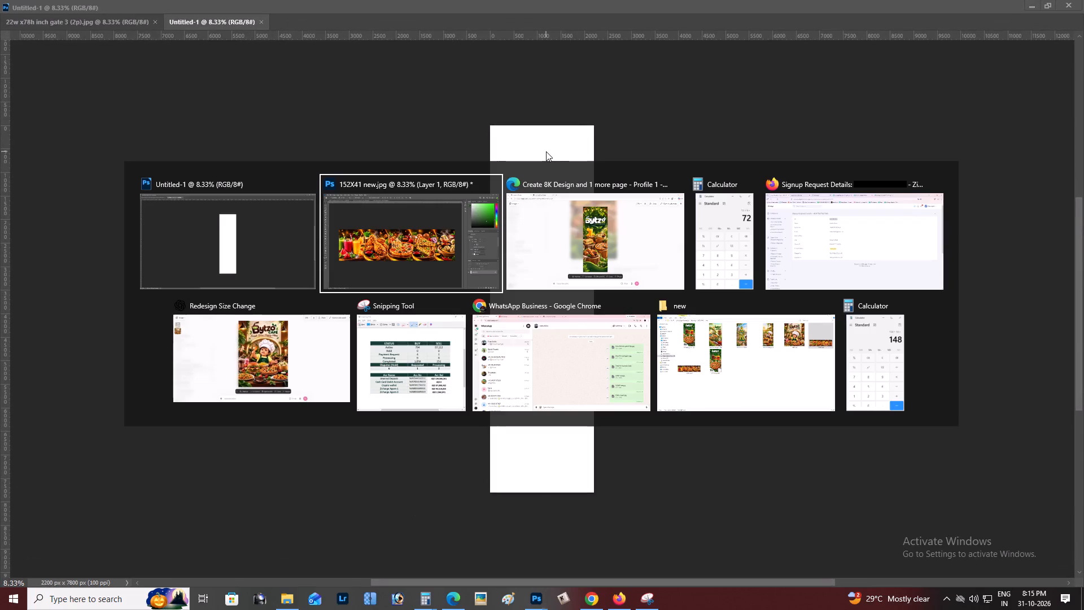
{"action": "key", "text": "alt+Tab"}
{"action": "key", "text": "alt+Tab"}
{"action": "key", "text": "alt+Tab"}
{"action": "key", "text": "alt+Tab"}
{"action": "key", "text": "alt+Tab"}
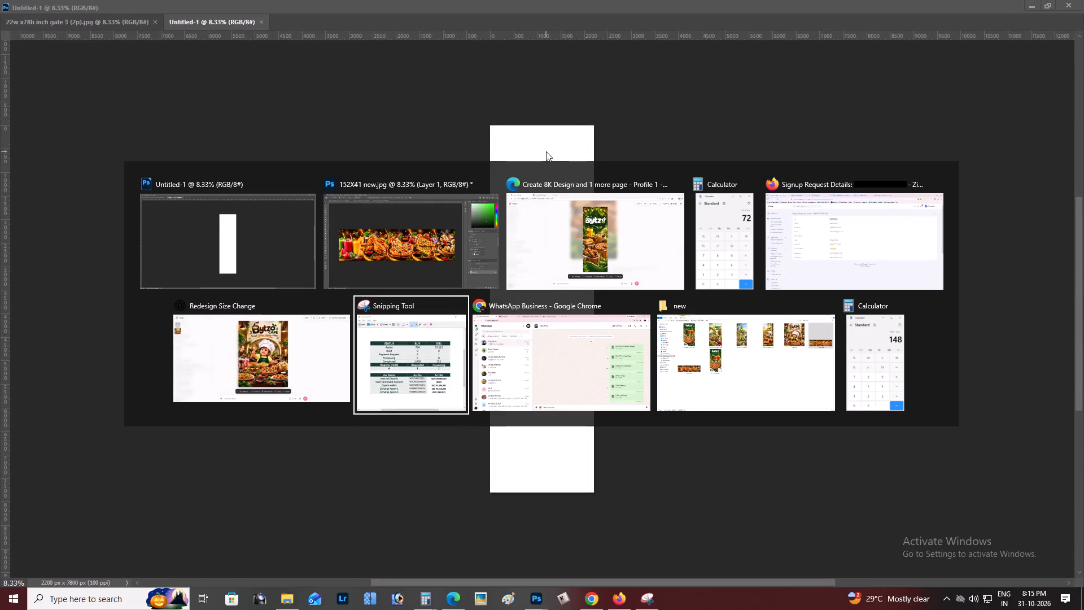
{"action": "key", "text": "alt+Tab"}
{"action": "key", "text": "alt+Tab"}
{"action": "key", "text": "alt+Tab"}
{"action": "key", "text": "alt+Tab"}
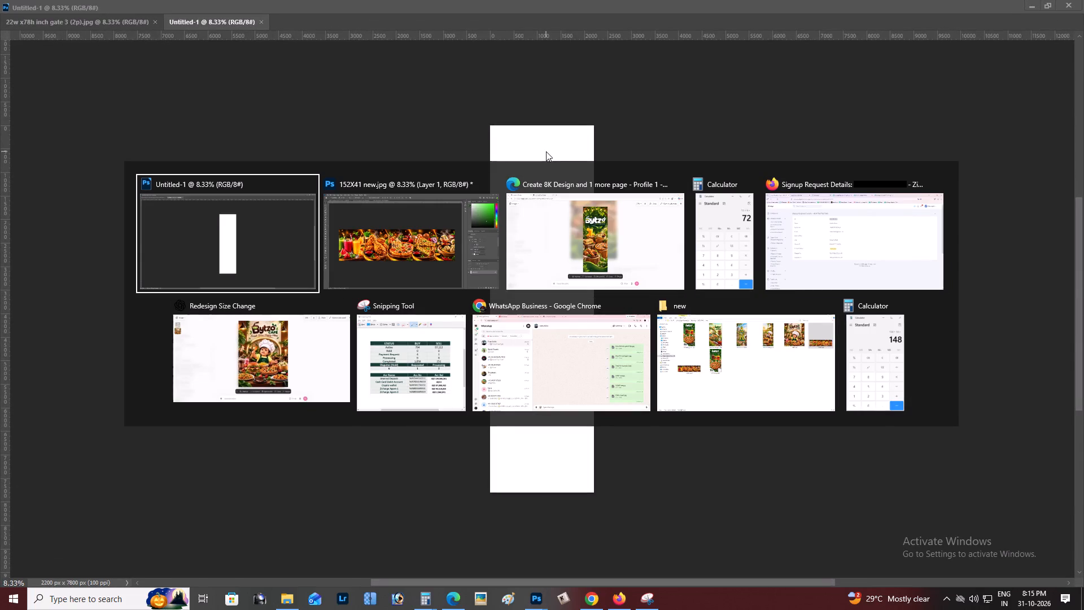
Bring the entire upscaled Bytzo Cafe banner from Downloads into the blank document as a layer, closing the source file without saving.
{"action": "key", "text": "ctrl+o"}
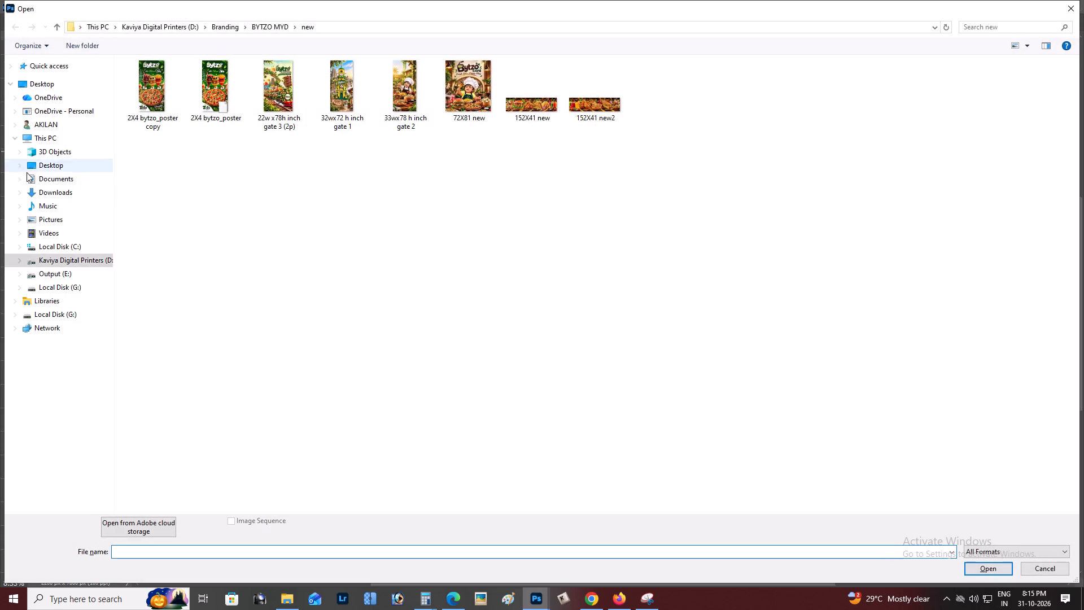
{"action": "left_click", "coordinate": [59, 192]}
{"action": "double_click", "coordinate": [152, 162]}
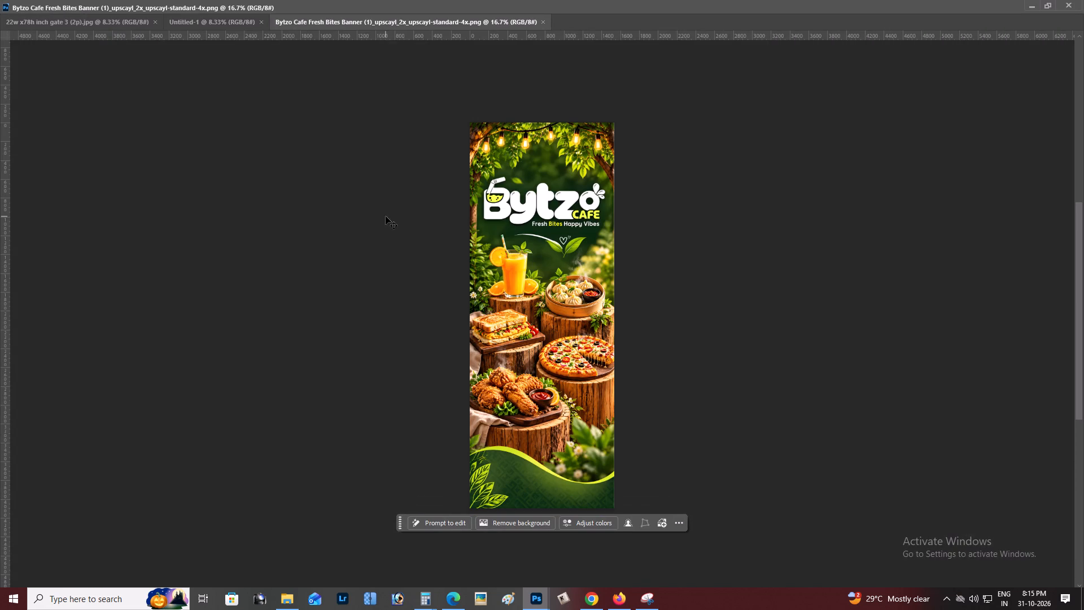
{"action": "key", "text": "ctrl+a"}
{"action": "key", "text": "ctrl+x"}
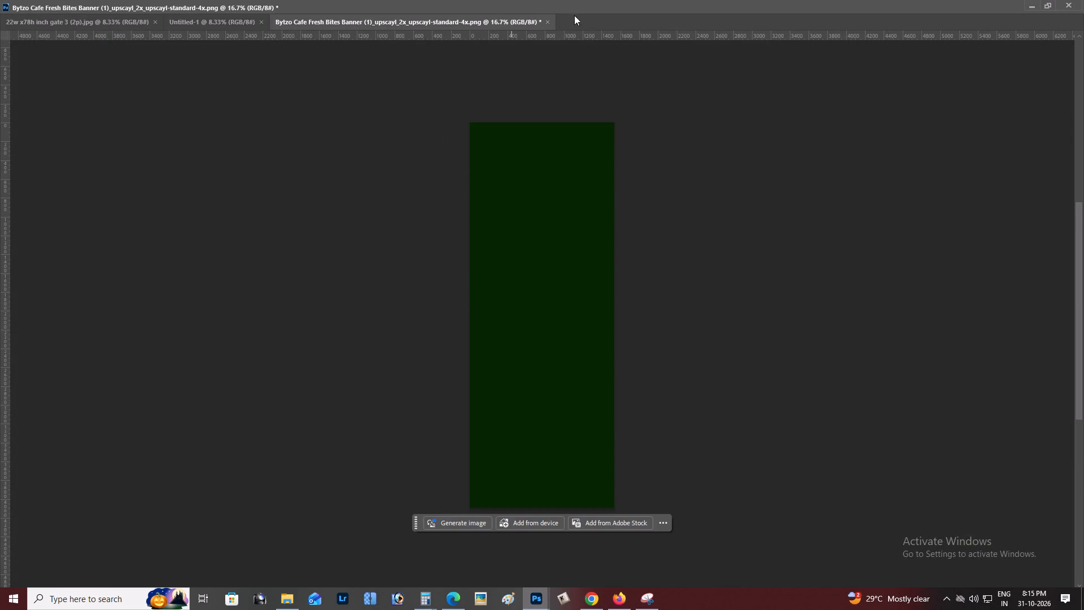
{"action": "left_click", "coordinate": [547, 22]}
{"action": "left_click", "coordinate": [545, 221]}
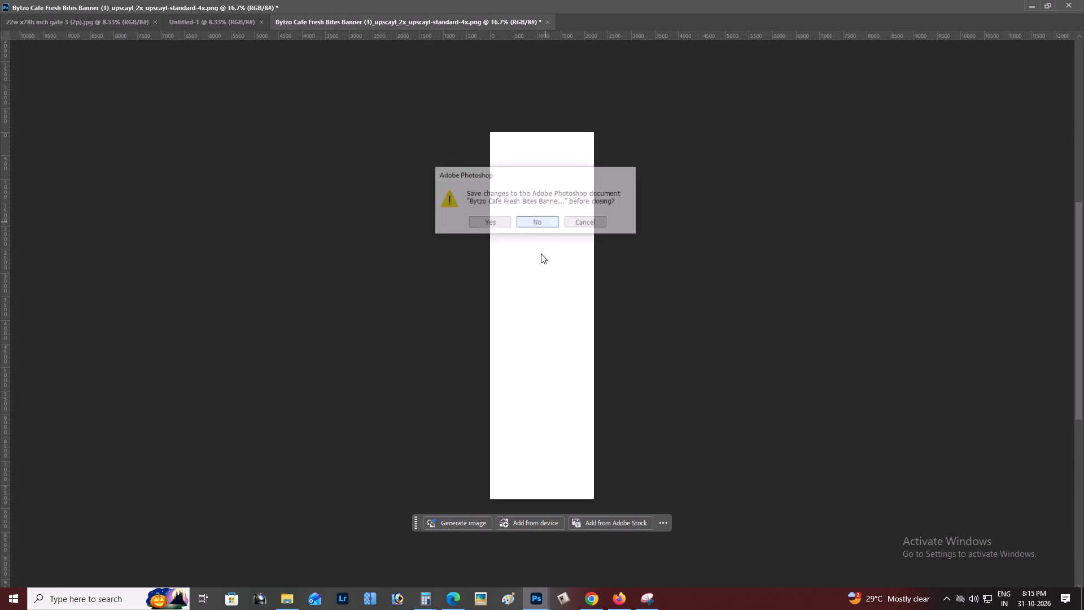
{"action": "key", "text": "ctrl+v"}
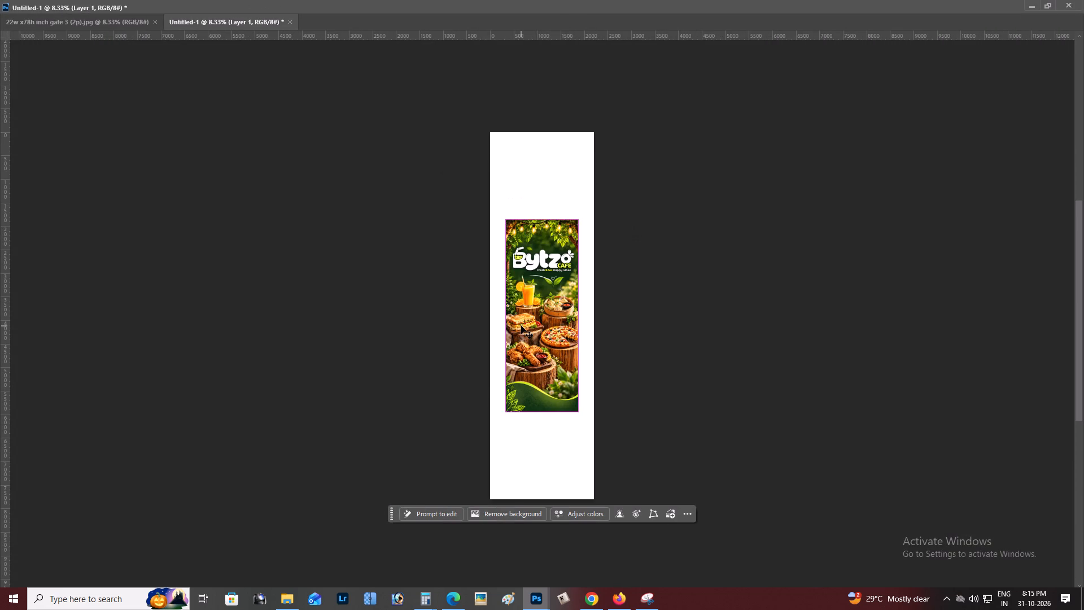
Scale the pasted banner proportionally to slightly wider than the canvas and align it with the canvas's top edge.
{"action": "key", "text": "ctrl+t"}
{"action": "left_click_drag", "start_coordinate": [581, 217], "coordinate": [608, 136], "text": "alt"}
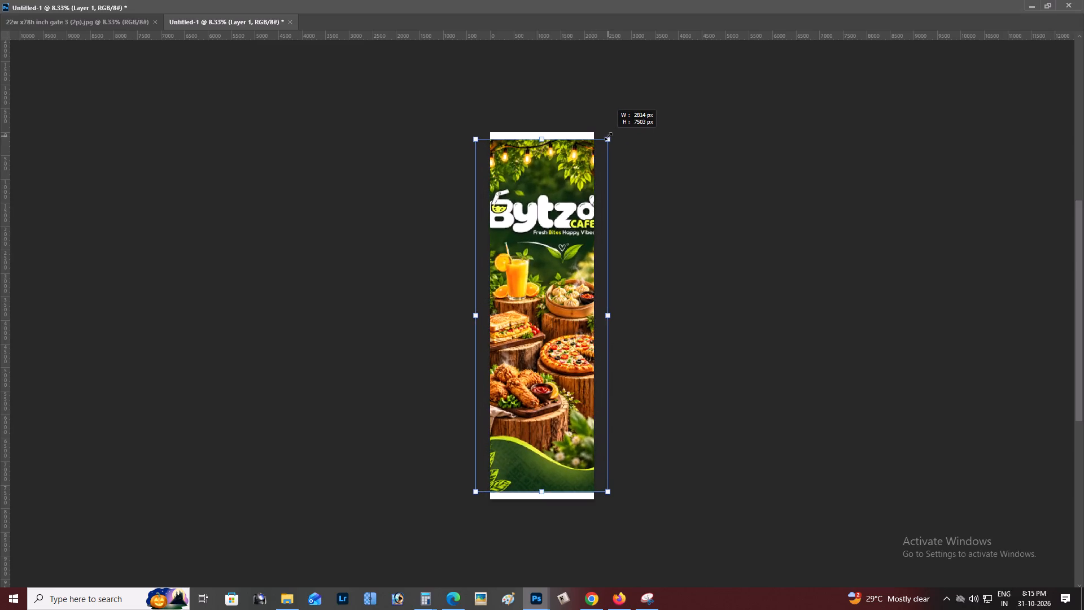
{"action": "left_click_drag", "start_coordinate": [608, 136], "coordinate": [576, 158], "text": "alt"}
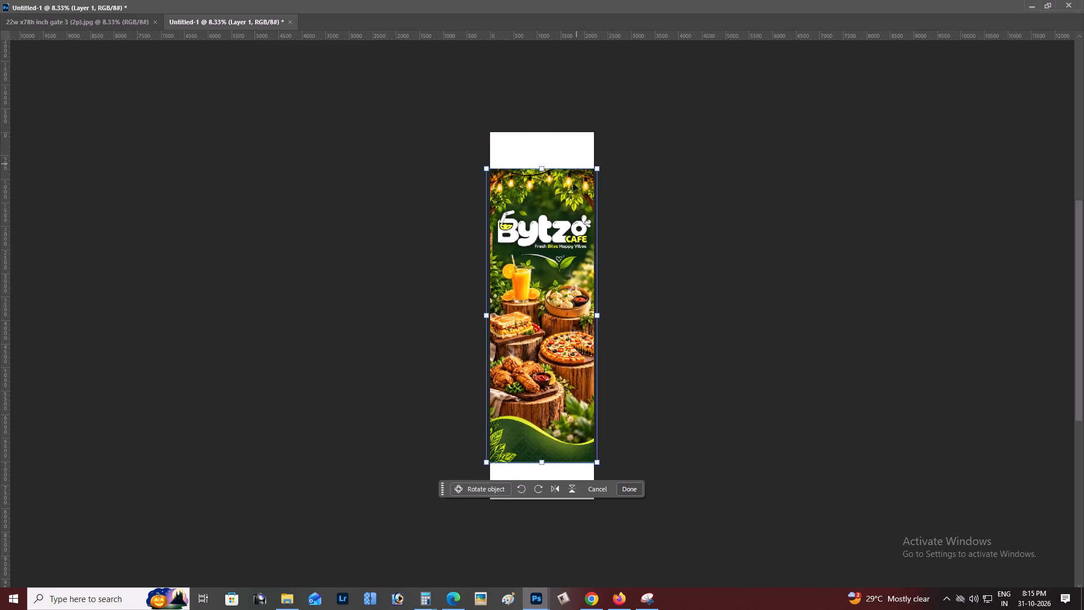
{"action": "left_click_drag", "start_coordinate": [573, 198], "coordinate": [574, 163]}
{"action": "key", "text": "ctrl+Return"}
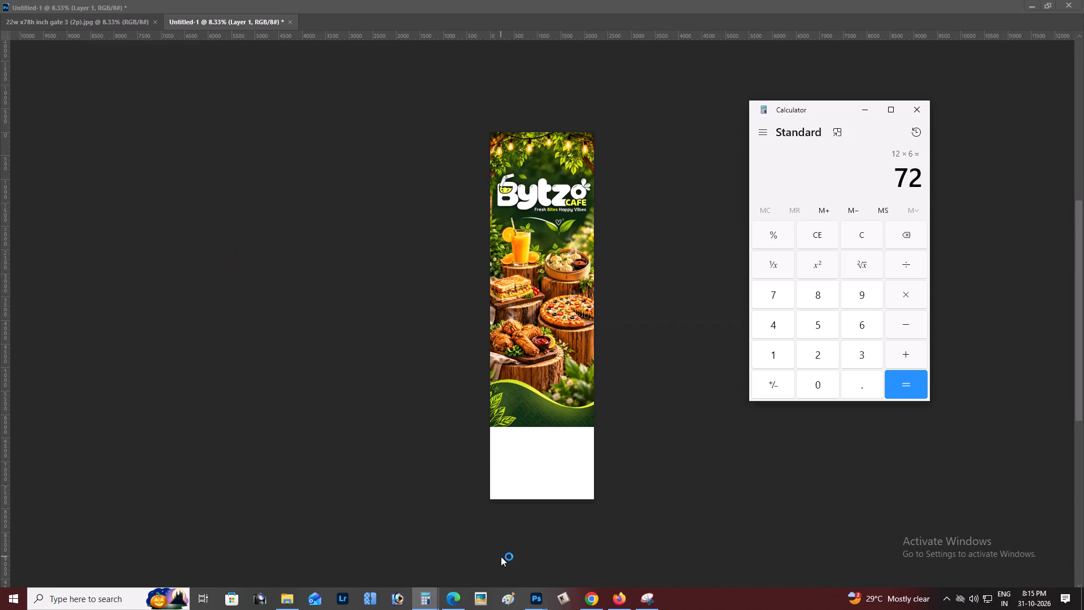
{"action": "key", "text": "alt+Tab"}
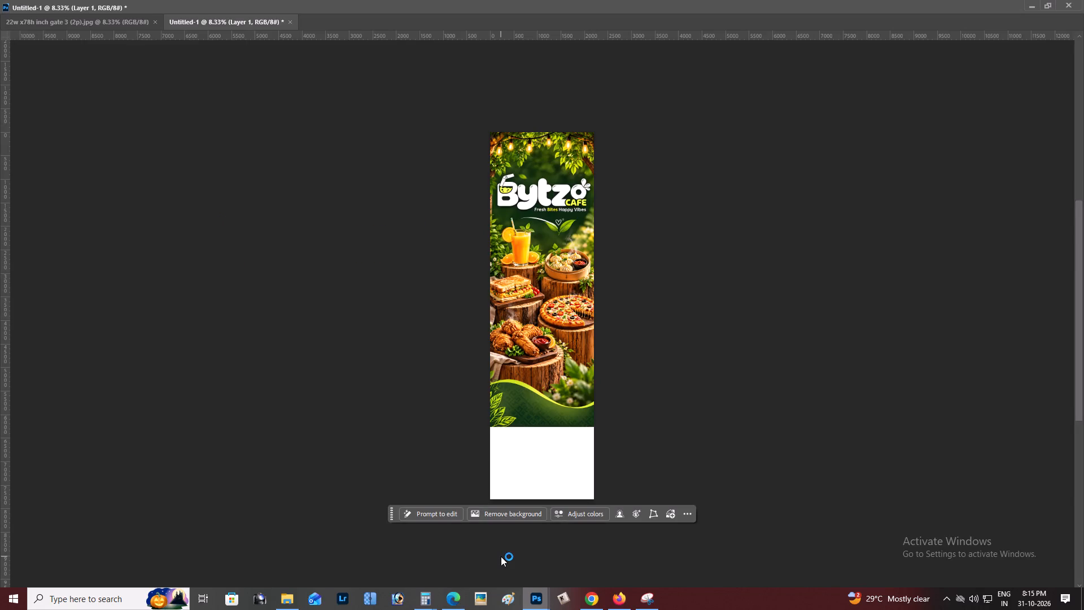
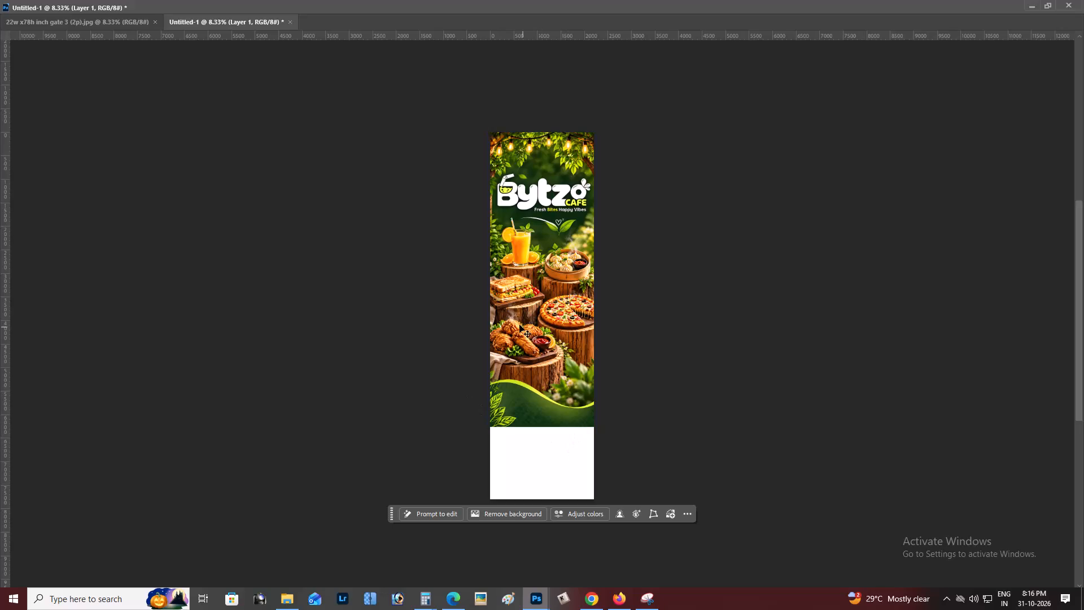
Select the Bytzo Cafe banner layer and move it straight down until it is vertically centred on the 22 × 78 inch canvas.
{"action": "right_click", "coordinate": [519, 325]}
{"action": "left_click", "coordinate": [539, 332]}
{"action": "left_click_drag", "start_coordinate": [542, 315], "coordinate": [541, 351]}
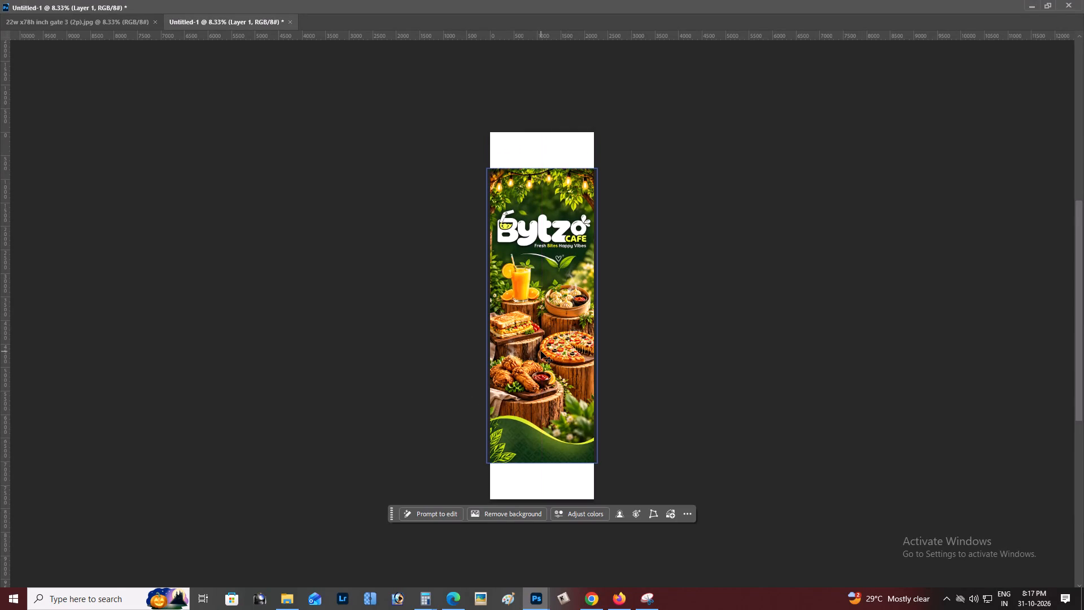
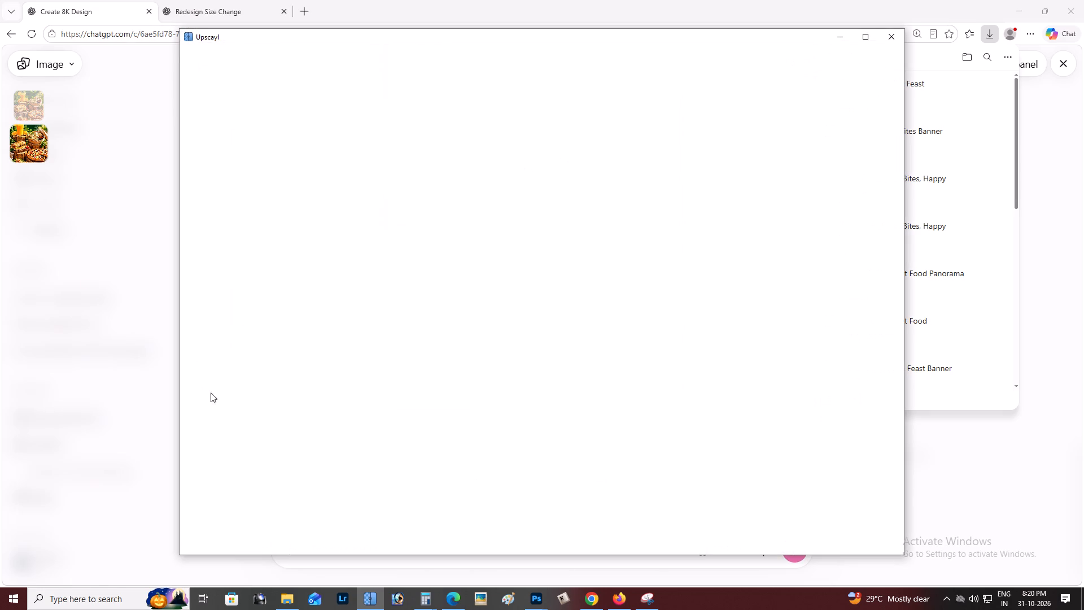
{"action": "left_click", "coordinate": [209, 184]}
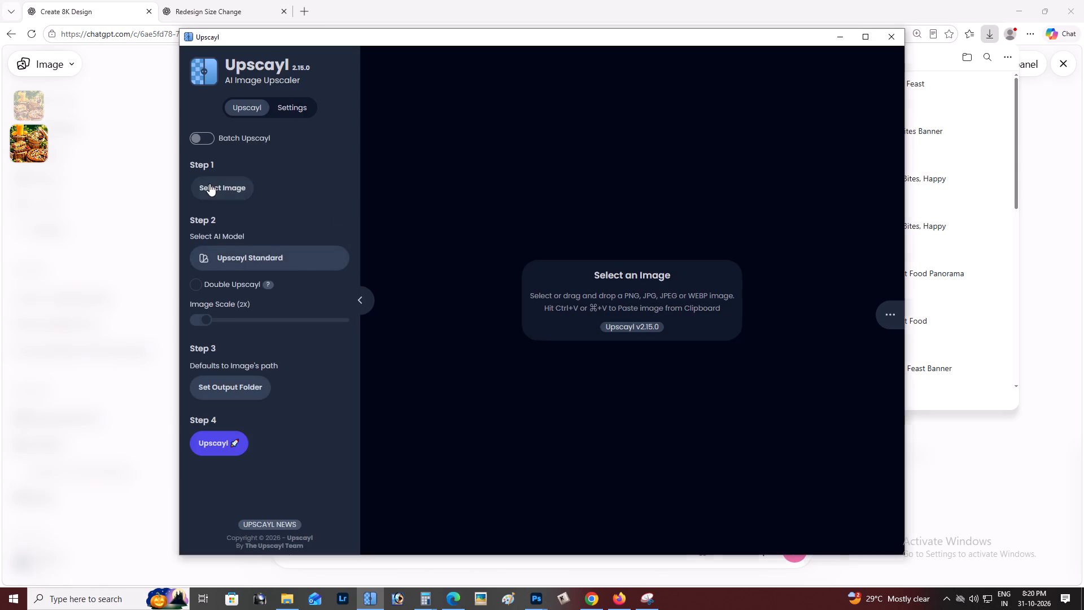
{"action": "double_click", "coordinate": [190, 158]}
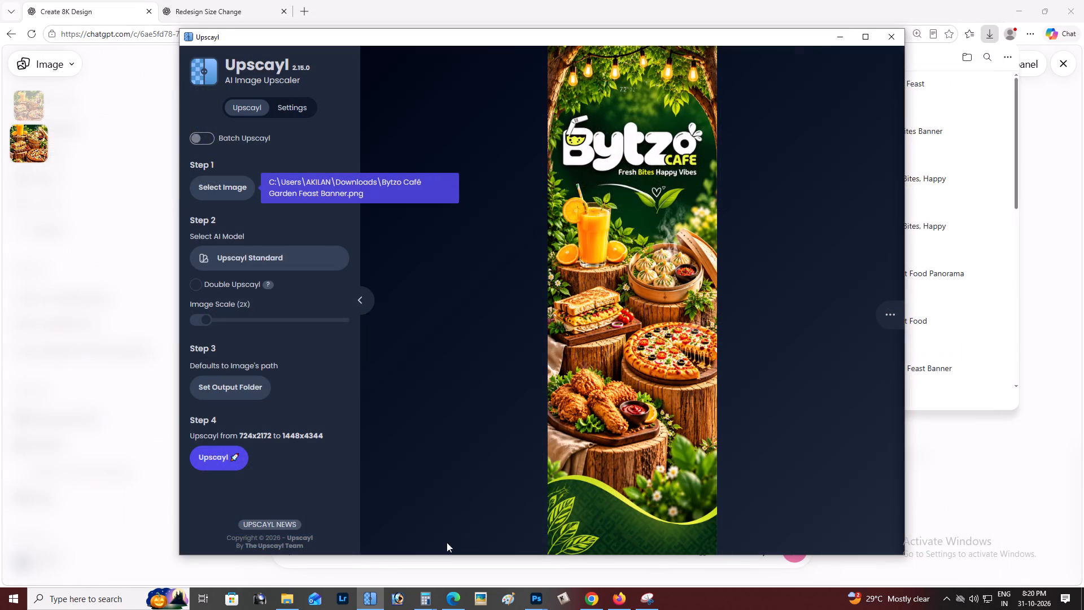
{"action": "left_click", "coordinate": [229, 441]}
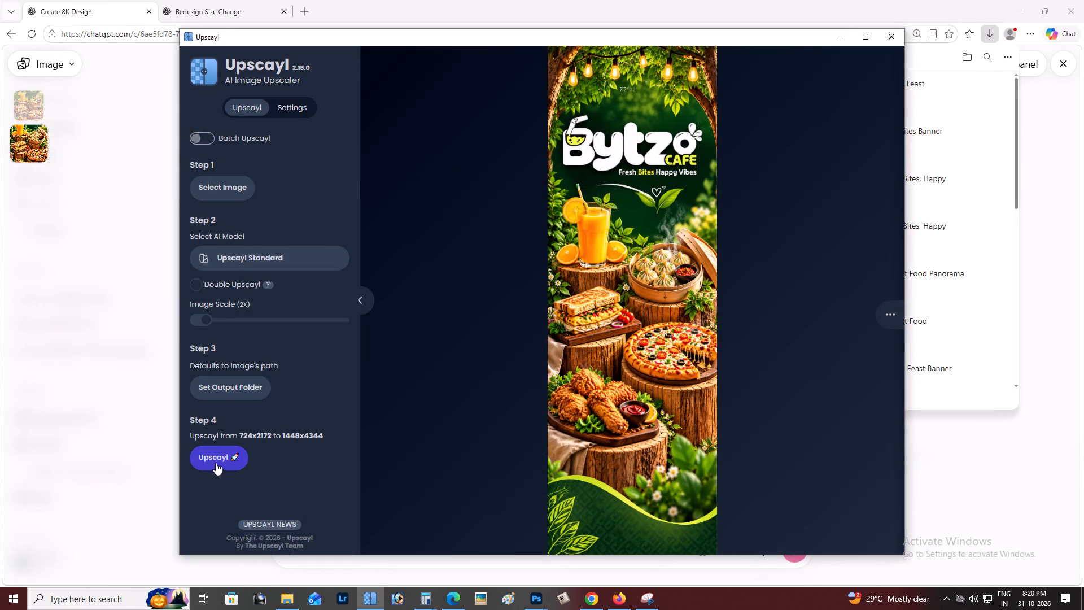
{"action": "left_click", "coordinate": [215, 464]}
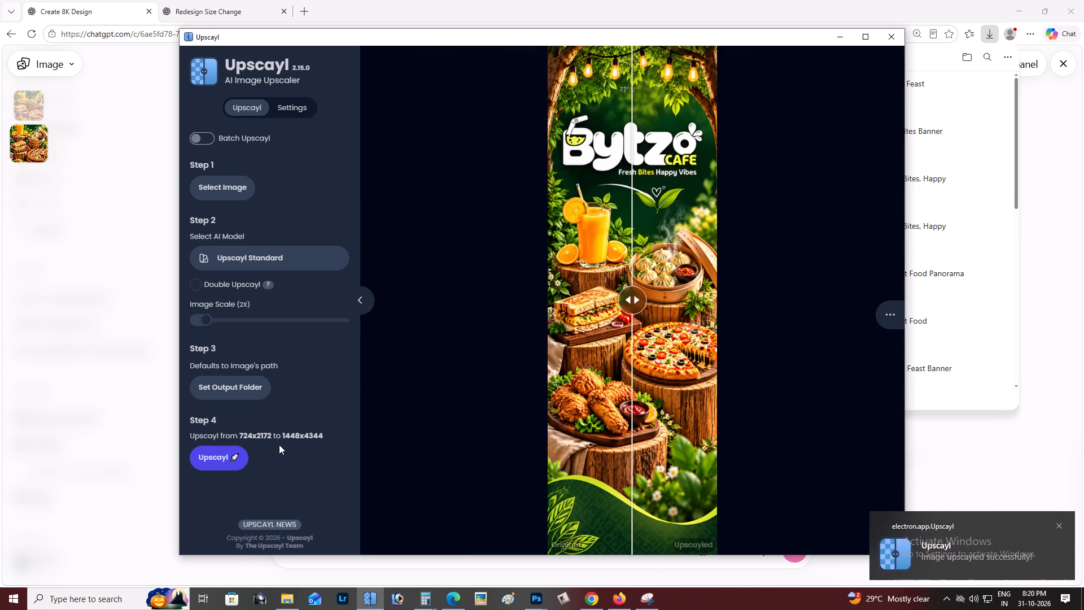
{"action": "left_click_drag", "start_coordinate": [624, 308], "coordinate": [495, 317]}
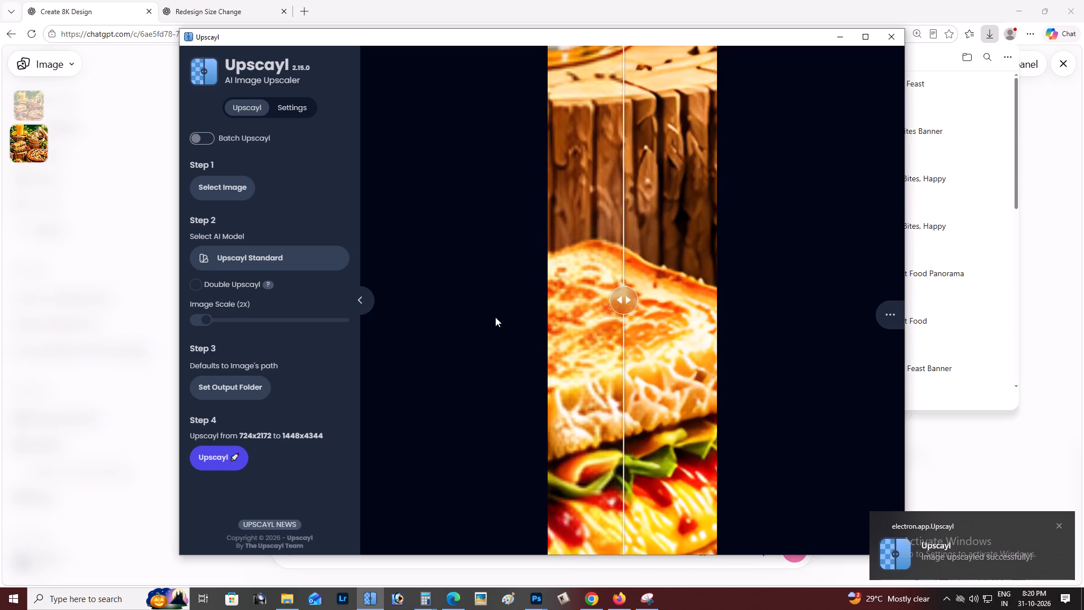
{"action": "left_click_drag", "start_coordinate": [495, 317], "coordinate": [135, 388]}
Switch to the Untitled-1 document in Photoshop and delete the old banner image layer from the canvas.
{"action": "left_click", "coordinate": [541, 598]}
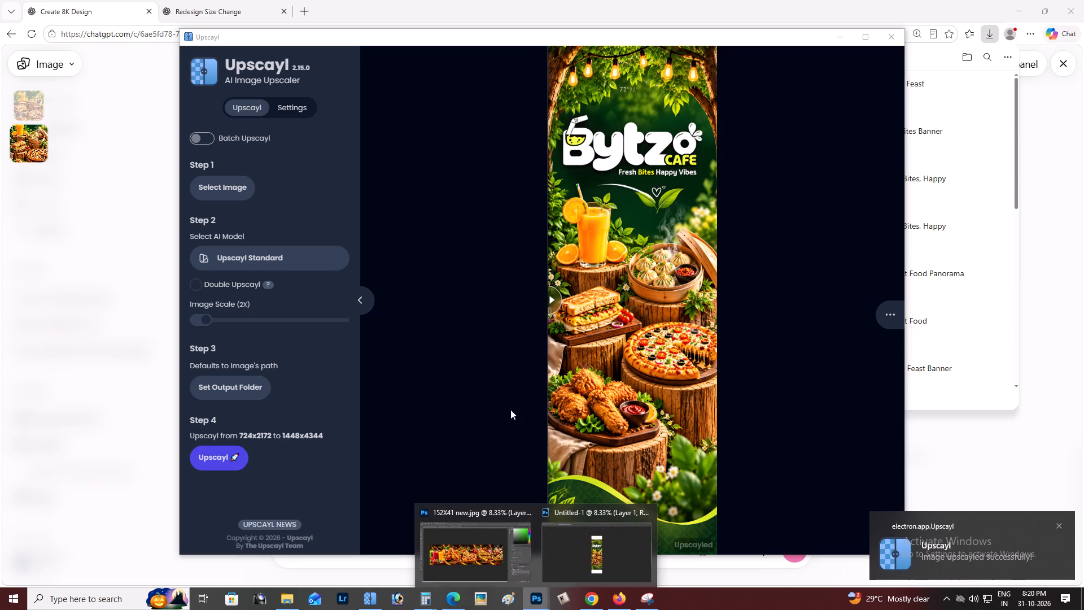
{"action": "left_click", "coordinate": [566, 548]}
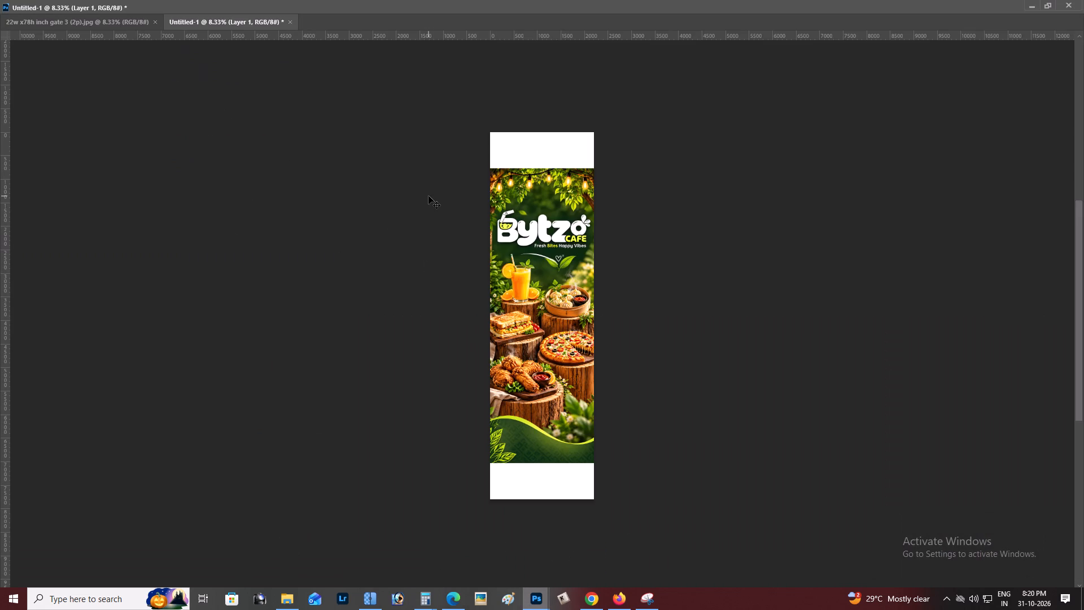
{"action": "key", "text": "BackSpace"}
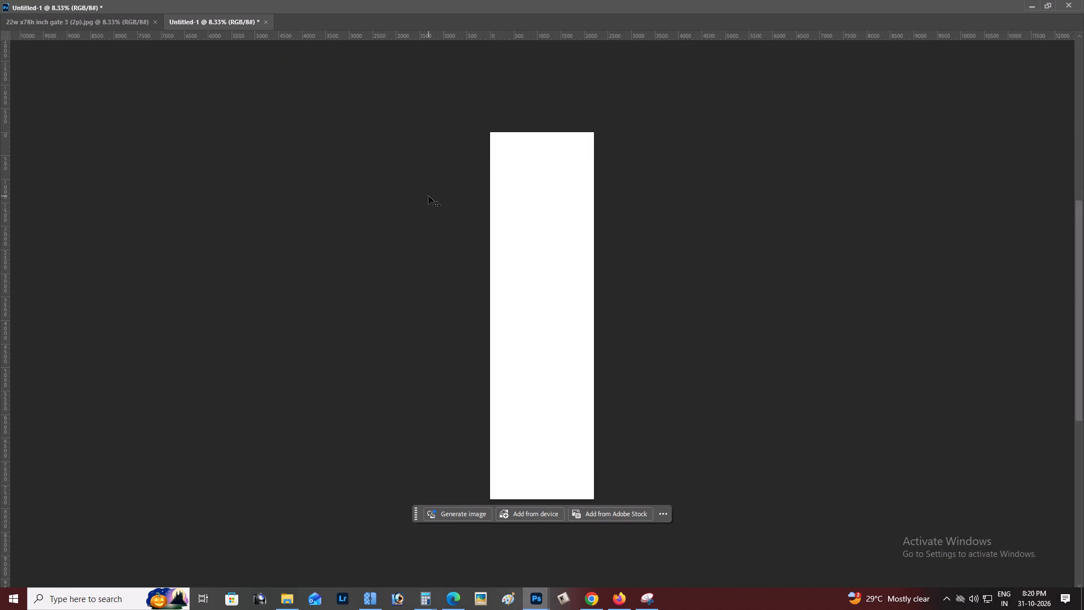
Open the upscaled Bytzo Café Garden Feast Banner from Downloads, cut the whole image and paste it into Untitled-1.
{"action": "key", "text": "ctrl+o"}
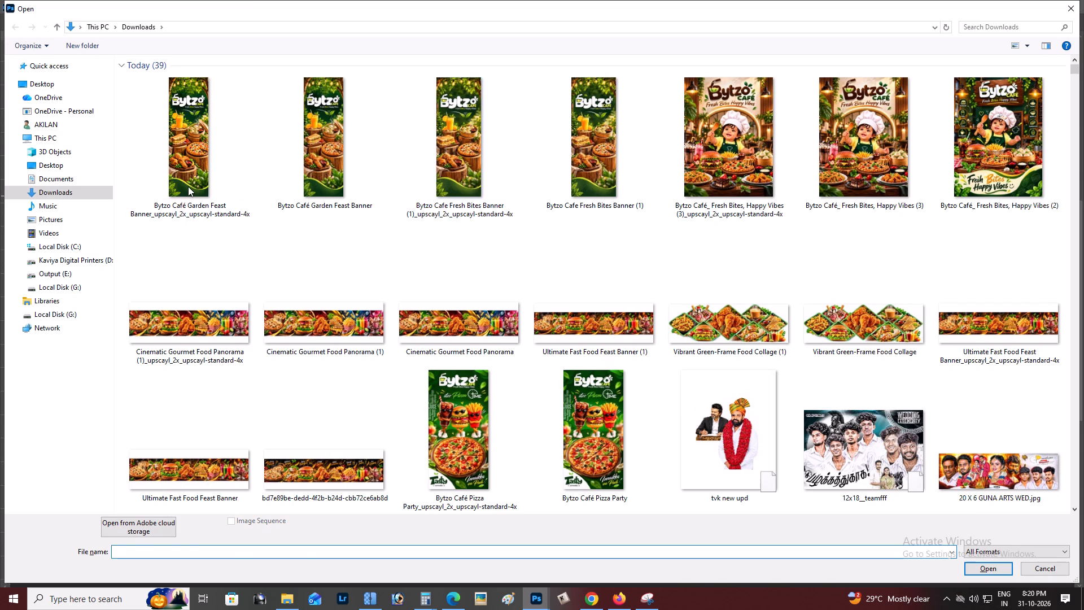
{"action": "double_click", "coordinate": [188, 186]}
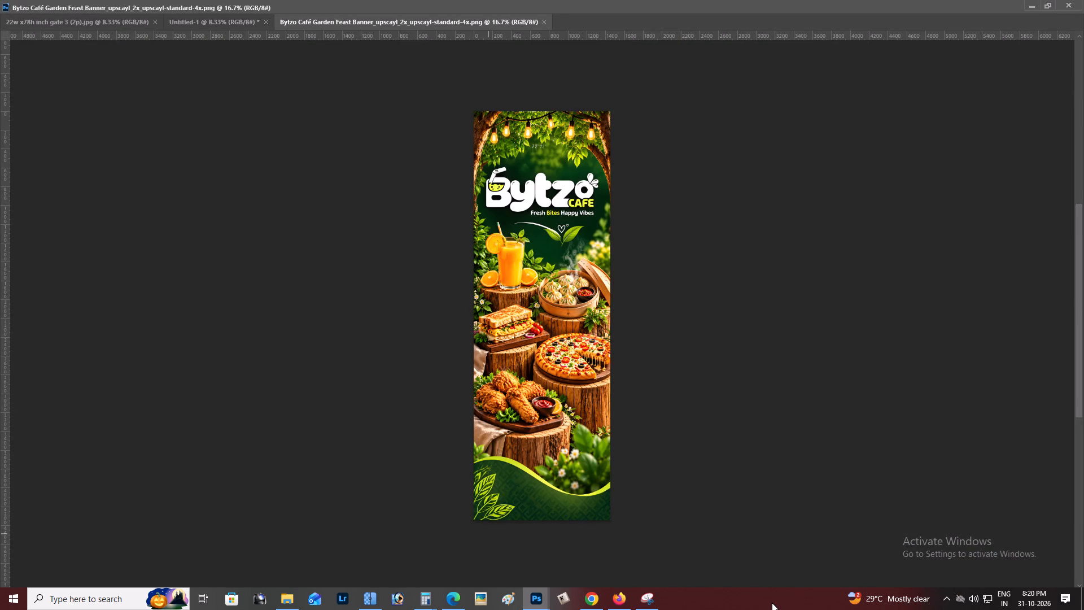
{"action": "key", "text": "ctrl+a"}
{"action": "key", "text": "ctrl+x"}
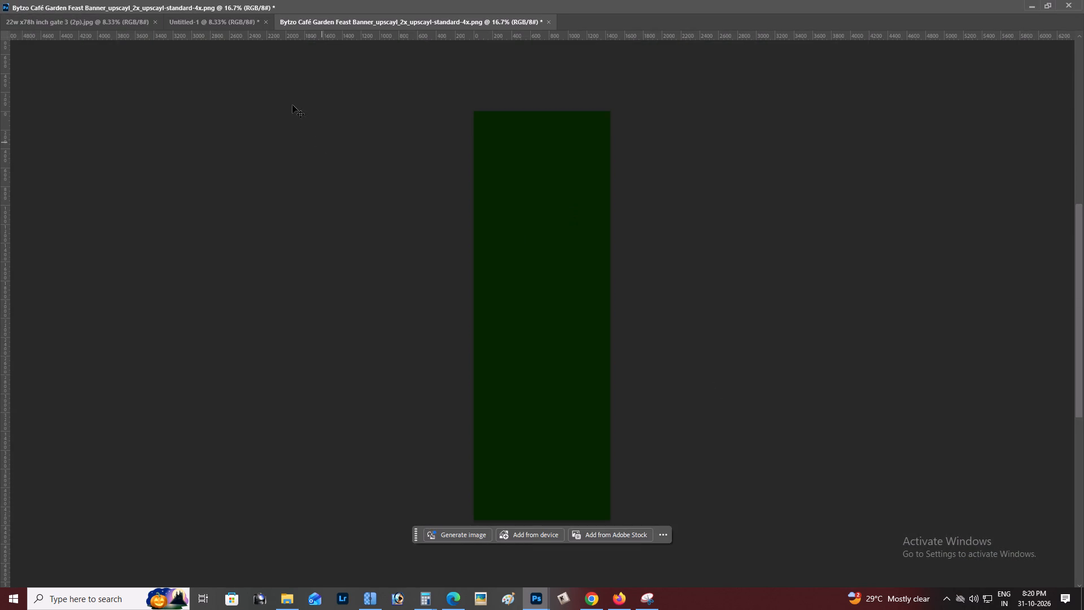
{"action": "left_click", "coordinate": [221, 20]}
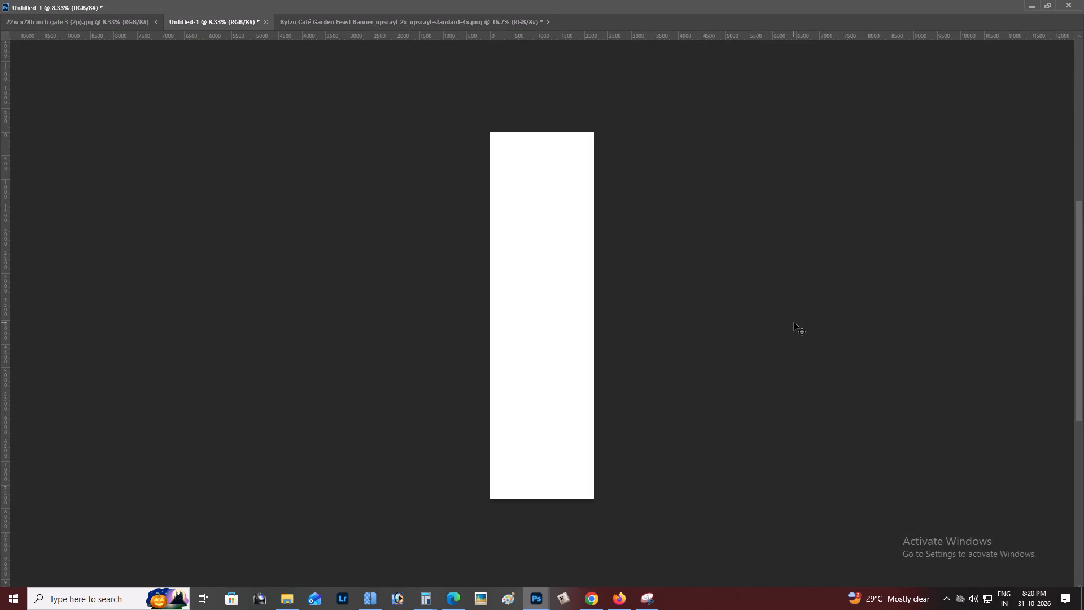
{"action": "key", "text": "ctrl+v"}
Scale the pasted banner to about 2315 px wide, covering the canvas width, and align it to the canvas's left and bottom edges.
{"action": "key", "text": "ctrl+t"}
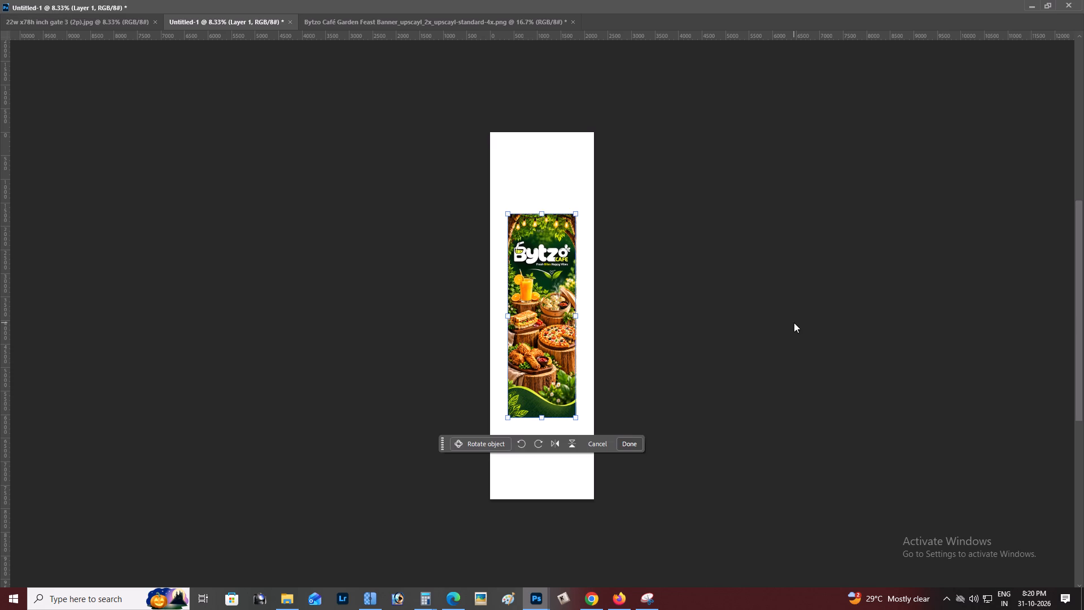
{"action": "left_click_drag", "start_coordinate": [545, 323], "coordinate": [531, 238]}
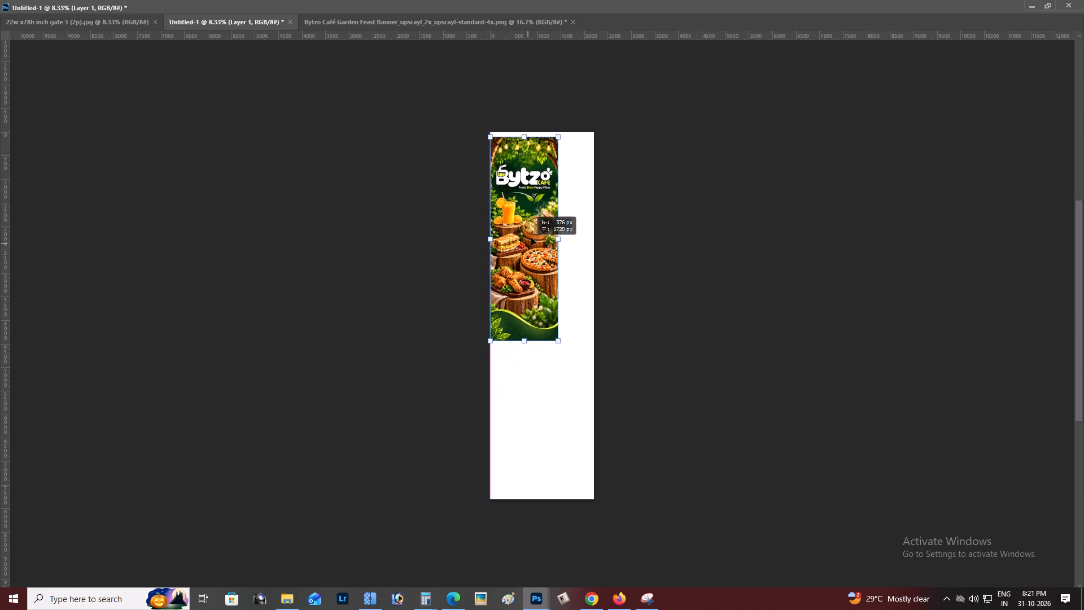
{"action": "left_click_drag", "start_coordinate": [531, 238], "coordinate": [528, 242]}
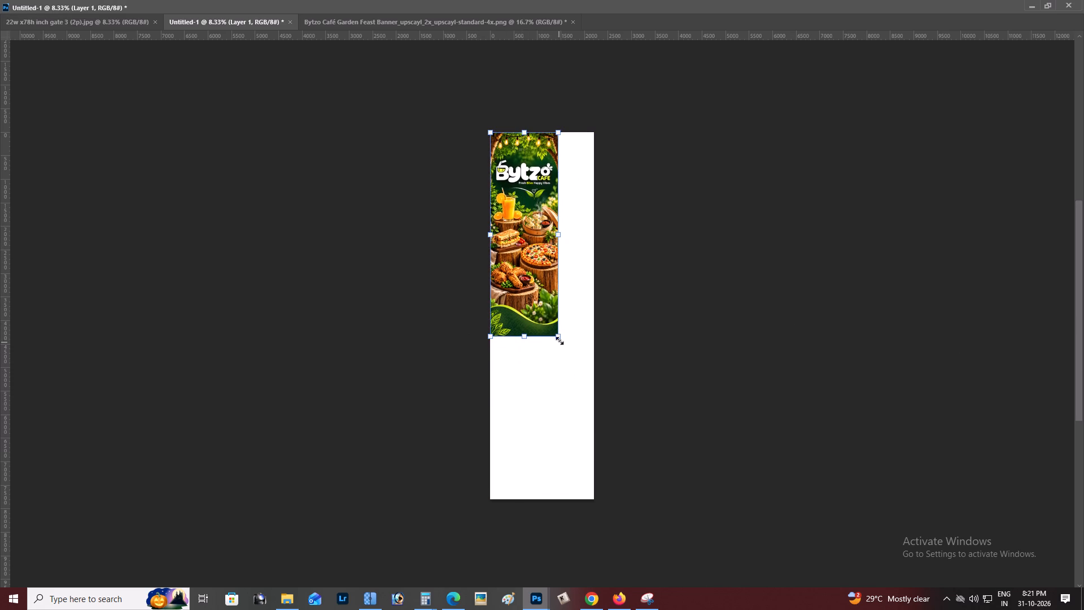
{"action": "left_click_drag", "start_coordinate": [560, 340], "coordinate": [644, 503]}
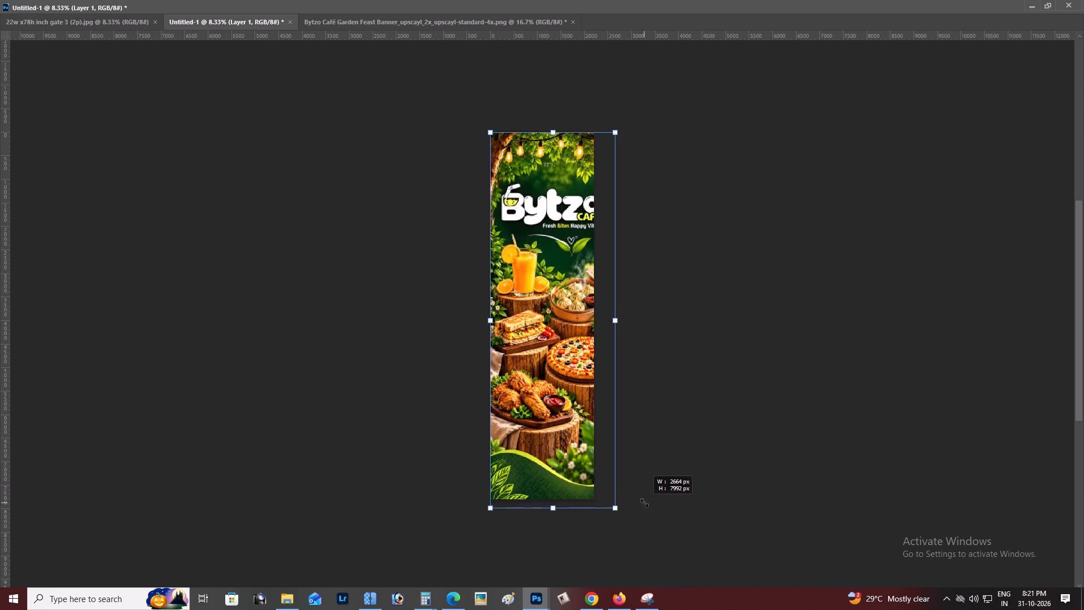
{"action": "left_click_drag", "start_coordinate": [644, 503], "coordinate": [643, 503]}
{"action": "left_click_drag", "start_coordinate": [617, 480], "coordinate": [601, 474]}
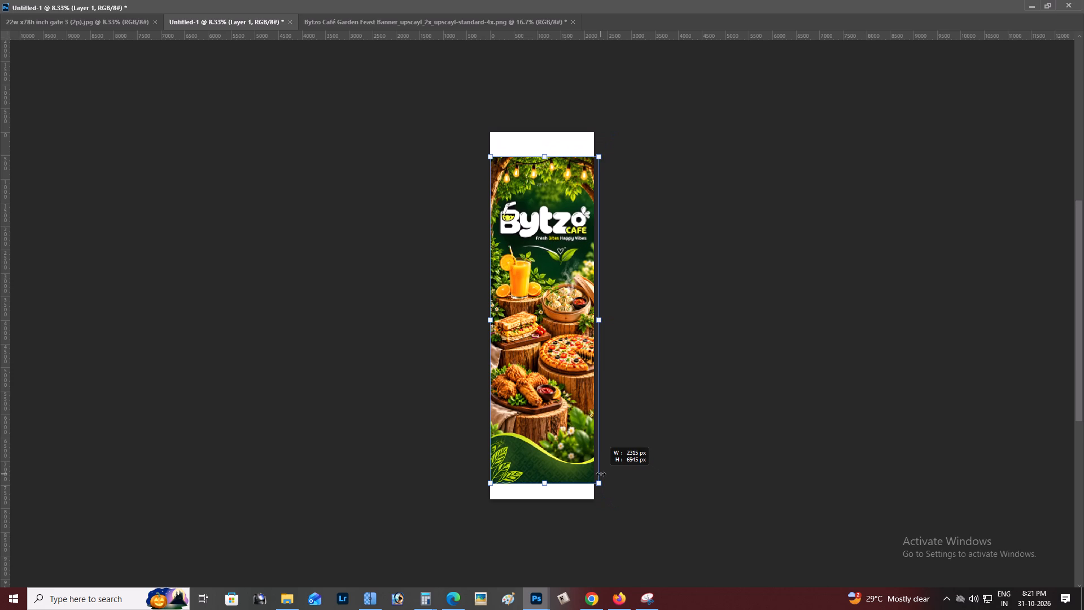
{"action": "left_click_drag", "start_coordinate": [601, 474], "coordinate": [597, 472]}
{"action": "left_click_drag", "start_coordinate": [572, 439], "coordinate": [572, 462]}
{"action": "left_click_drag", "start_coordinate": [596, 194], "coordinate": [599, 177]}
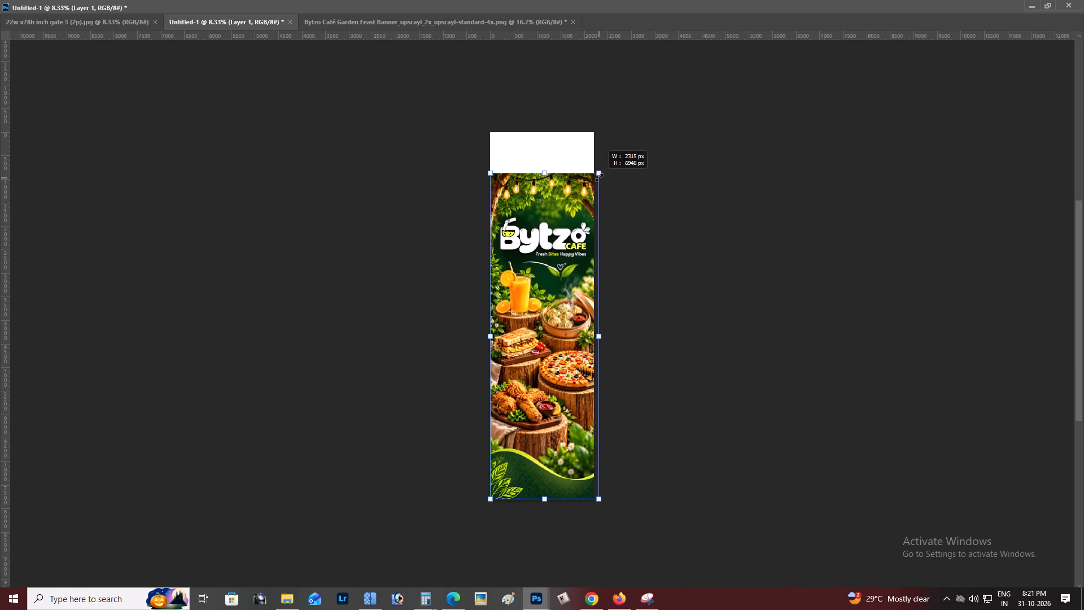
{"action": "left_click_drag", "start_coordinate": [599, 177], "coordinate": [585, 175]}
{"action": "key", "text": "Return"}
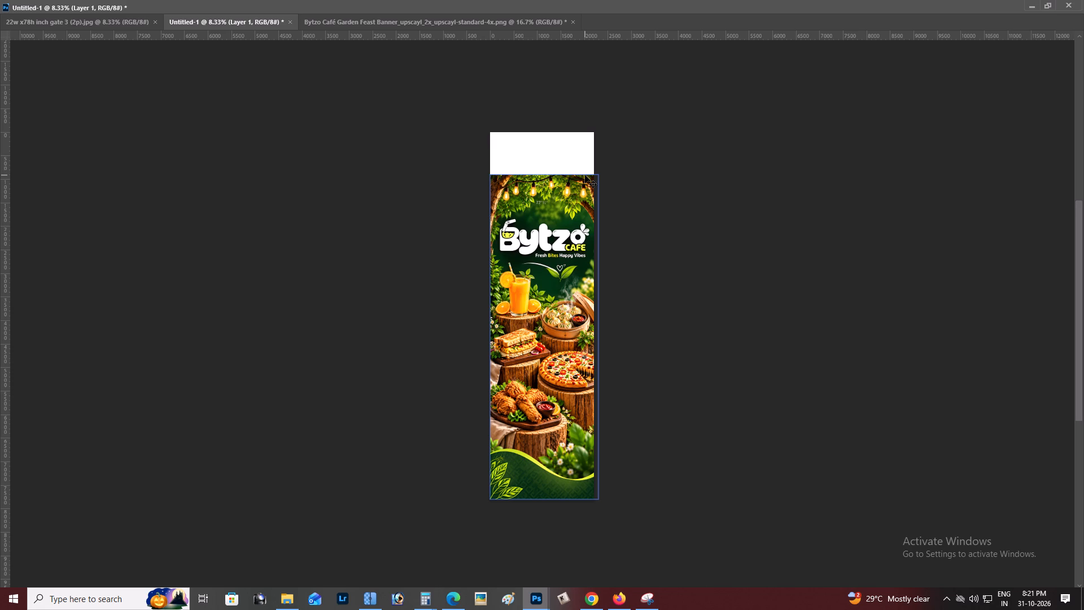
Examine the placed banner on the canvas up close, then fit the whole document on screen.
{"action": "key", "text": "z"}
{"action": "left_click", "coordinate": [509, 381]}
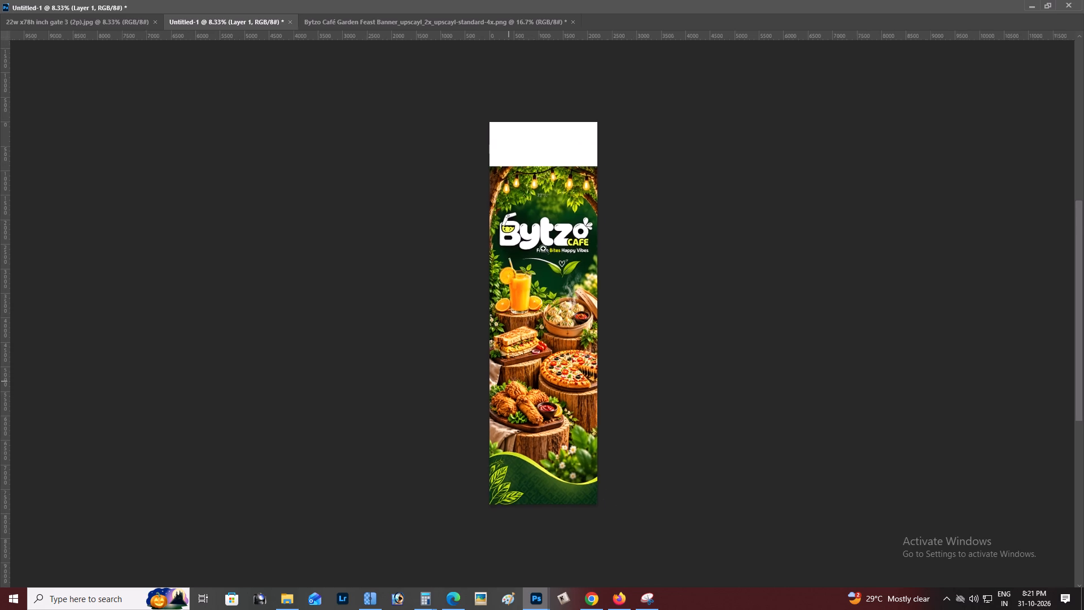
{"action": "left_click", "coordinate": [547, 208]}
{"action": "key", "text": "space"}
{"action": "left_click_drag", "start_coordinate": [547, 217], "coordinate": [545, 278]}
{"action": "left_click", "coordinate": [523, 266], "text": "alt"}
{"action": "right_click", "coordinate": [523, 266]}
{"action": "left_click", "coordinate": [542, 269]}
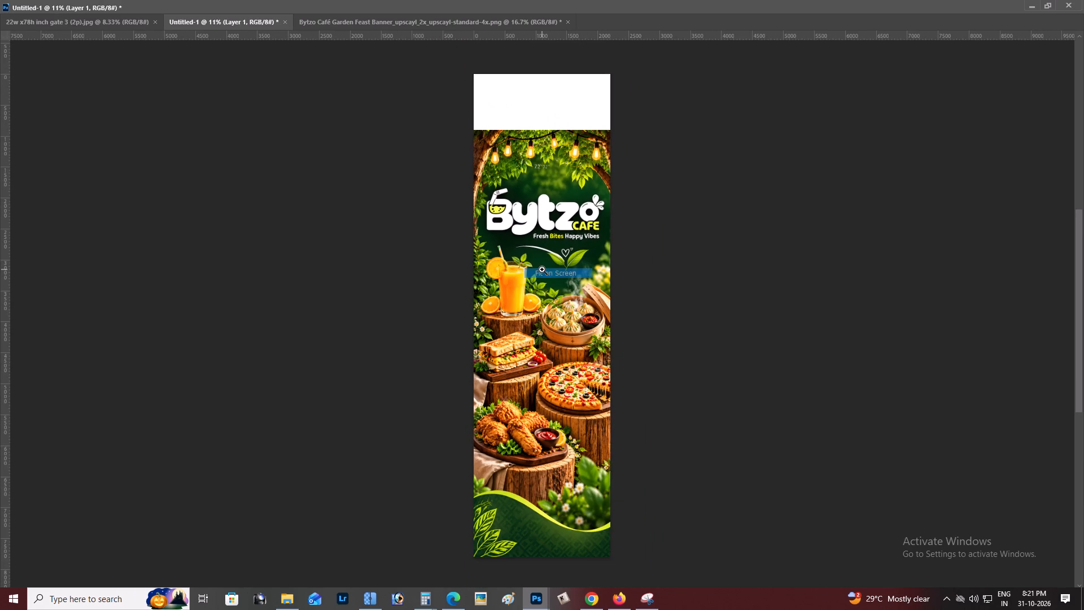
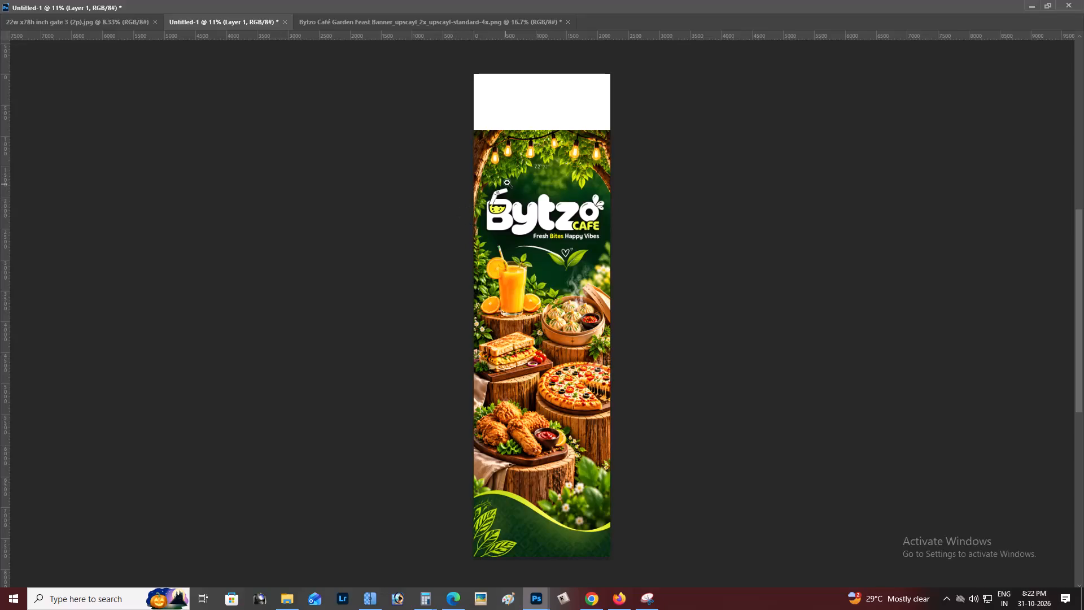
Select the full-width string-light foliage strip above the logo, move it up to the canvas's top edge and deselect.
{"action": "left_click", "coordinate": [532, 176]}
{"action": "key", "text": "space"}
{"action": "key", "text": "space"}
{"action": "key", "text": "space"}
{"action": "key", "text": "space"}
{"action": "left_click_drag", "start_coordinate": [555, 176], "coordinate": [546, 193]}
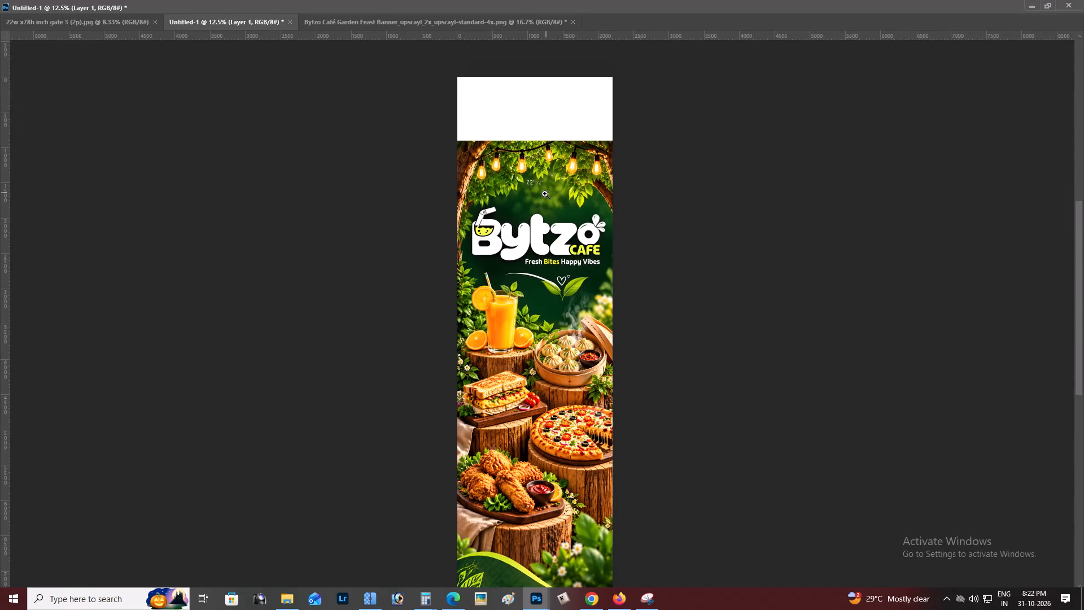
{"action": "key", "text": "m"}
{"action": "scroll", "coordinate": [536, 202], "scroll_direction": "down", "scroll_amount": 4}
{"action": "key", "text": "z"}
{"action": "left_click", "coordinate": [536, 202], "text": "alt"}
{"action": "key", "text": "space"}
{"action": "left_click_drag", "start_coordinate": [536, 202], "coordinate": [523, 202]}
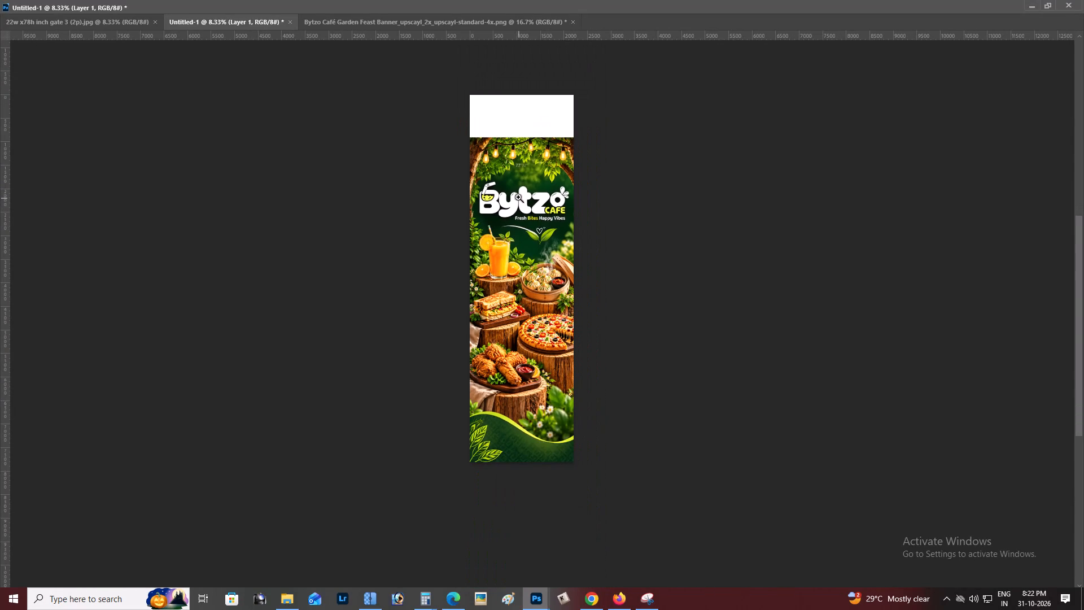
{"action": "left_click", "coordinate": [571, 216]}
{"action": "key", "text": "space"}
{"action": "key", "text": "space"}
{"action": "left_click_drag", "start_coordinate": [562, 218], "coordinate": [559, 230]}
{"action": "key", "text": "m"}
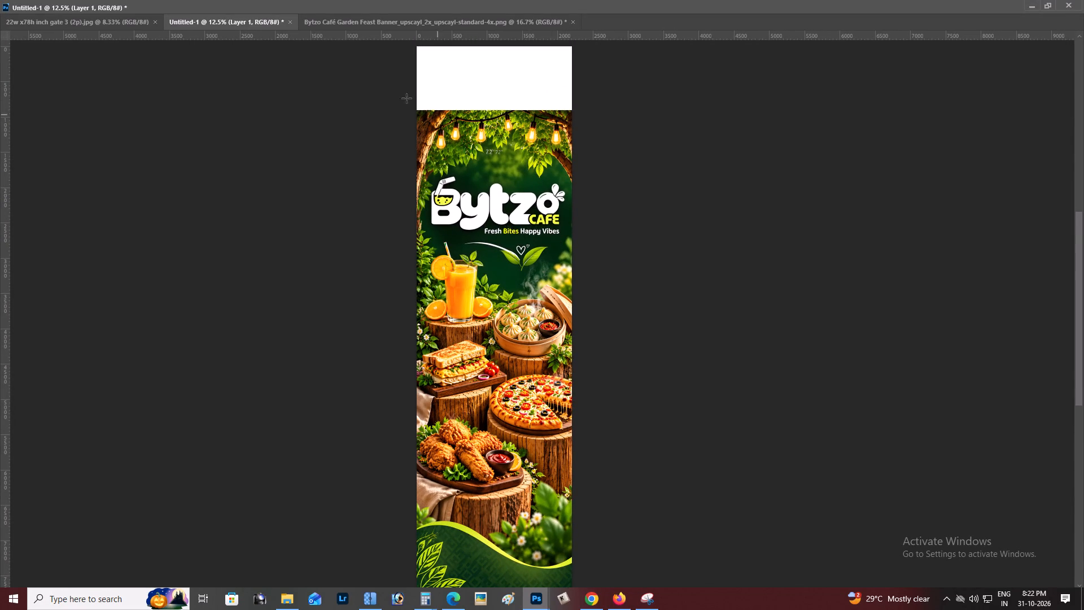
{"action": "left_click_drag", "start_coordinate": [371, 78], "coordinate": [613, 167]}
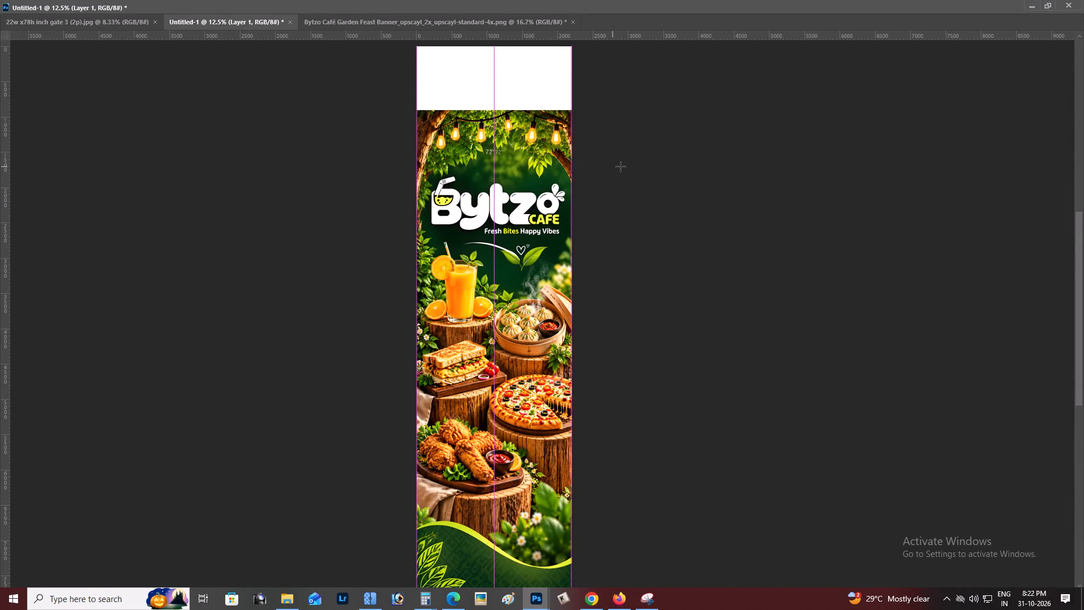
{"action": "key", "text": "v"}
{"action": "key", "text": "shift+Up"}
{"action": "key", "text": "shift+Up"}
{"action": "key", "text": "shift+Up"}
{"action": "key", "text": "shift+Up"}
{"action": "key", "text": "v"}
{"action": "key", "text": "shift+Up"}
{"action": "key", "text": "shift+Up"}
{"action": "key", "text": "shift+Up"}
{"action": "key", "text": "shift+Up"}
{"action": "key", "text": "shift+Up"}
{"action": "key", "text": "shift+Up"}
{"action": "key", "text": "shift+Up"}
{"action": "key", "text": "shift+Up"}
{"action": "key", "text": "shift+Up"}
{"action": "key", "text": "shift+Up"}
{"action": "key", "text": "shift+Up"}
{"action": "key", "text": "shift+Up"}
{"action": "key", "text": "shift+Up"}
{"action": "key", "text": "shift+Up"}
{"action": "key", "text": "shift+Up"}
{"action": "key", "text": "shift+Up"}
{"action": "key", "text": "shift+Up"}
{"action": "key", "text": "shift+Up"}
{"action": "key", "text": "shift+Up"}
{"action": "key", "text": "shift+Up"}
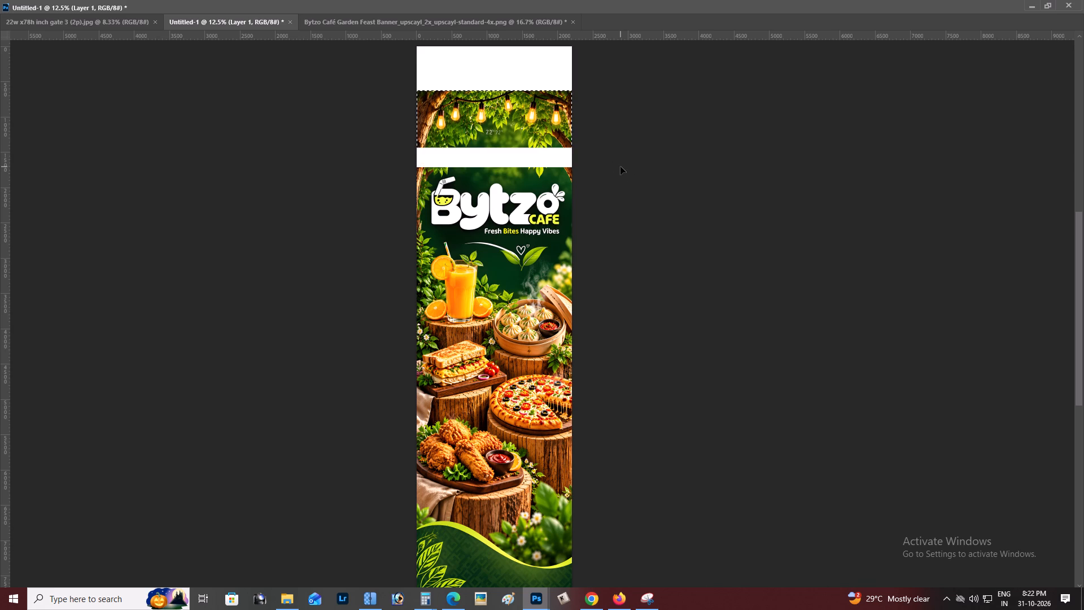
{"action": "key", "text": "shift+Up"}
{"action": "key", "text": "shift+Up"}
{"action": "key", "text": "shift+Up"}
{"action": "key", "text": "shift+Up"}
{"action": "key", "text": "shift+Up"}
{"action": "key", "text": "shift+Up"}
{"action": "key", "text": "shift+Up"}
{"action": "key", "text": "shift+Up"}
{"action": "key", "text": "shift+Up"}
{"action": "key", "text": "shift+Up"}
{"action": "key", "text": "shift+Up"}
{"action": "key", "text": "shift+Up"}
{"action": "key", "text": "shift+Up"}
{"action": "key", "text": "shift+Up"}
{"action": "key", "text": "shift+Up"}
{"action": "key", "text": "shift+Up"}
{"action": "key", "text": "shift+Up"}
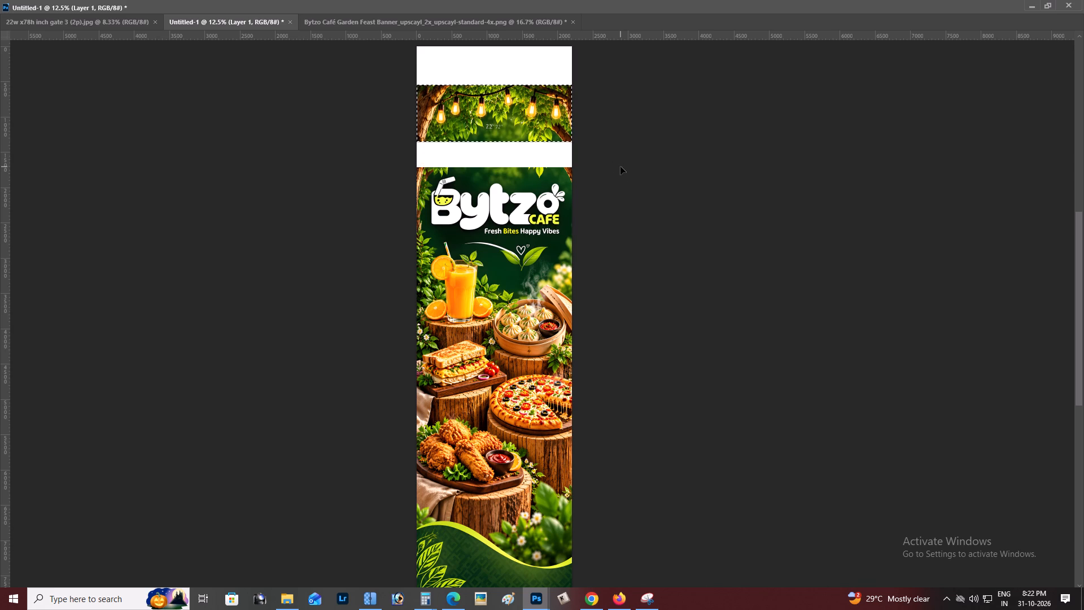
{"action": "scroll", "coordinate": [620, 167], "scroll_direction": "up", "scroll_amount": 3}
{"action": "left_click_drag", "start_coordinate": [510, 140], "coordinate": [509, 97]}
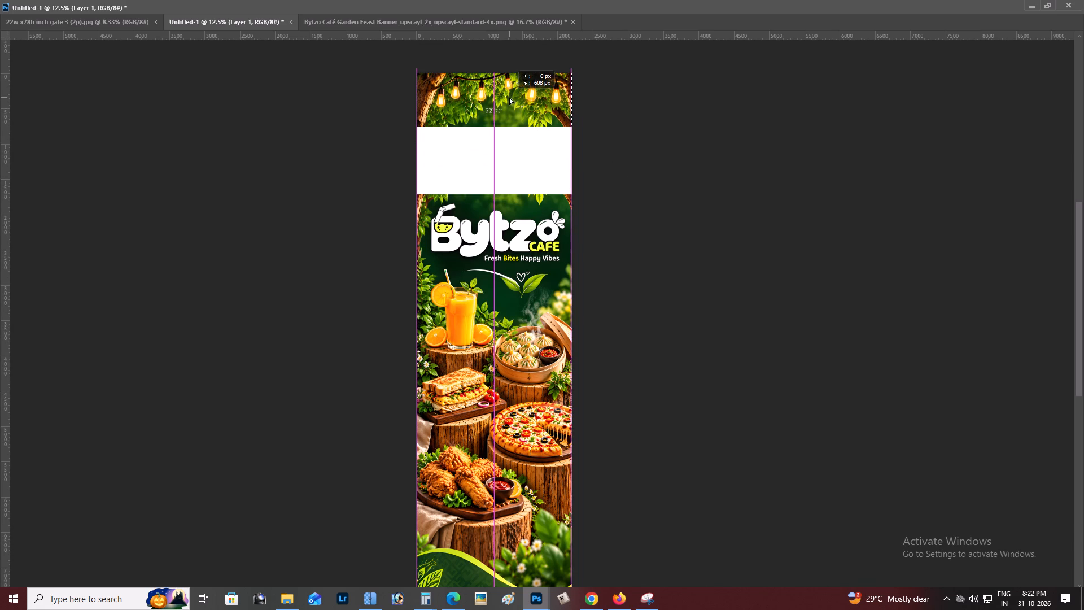
{"action": "left_click_drag", "start_coordinate": [509, 97], "coordinate": [509, 104]}
{"action": "key", "text": "ctrl+d"}
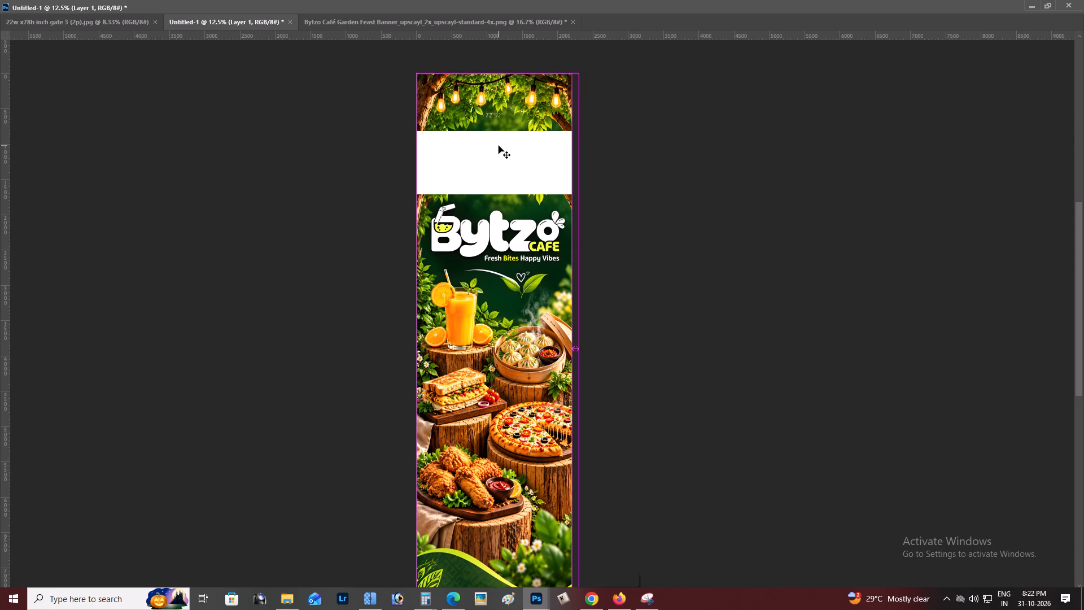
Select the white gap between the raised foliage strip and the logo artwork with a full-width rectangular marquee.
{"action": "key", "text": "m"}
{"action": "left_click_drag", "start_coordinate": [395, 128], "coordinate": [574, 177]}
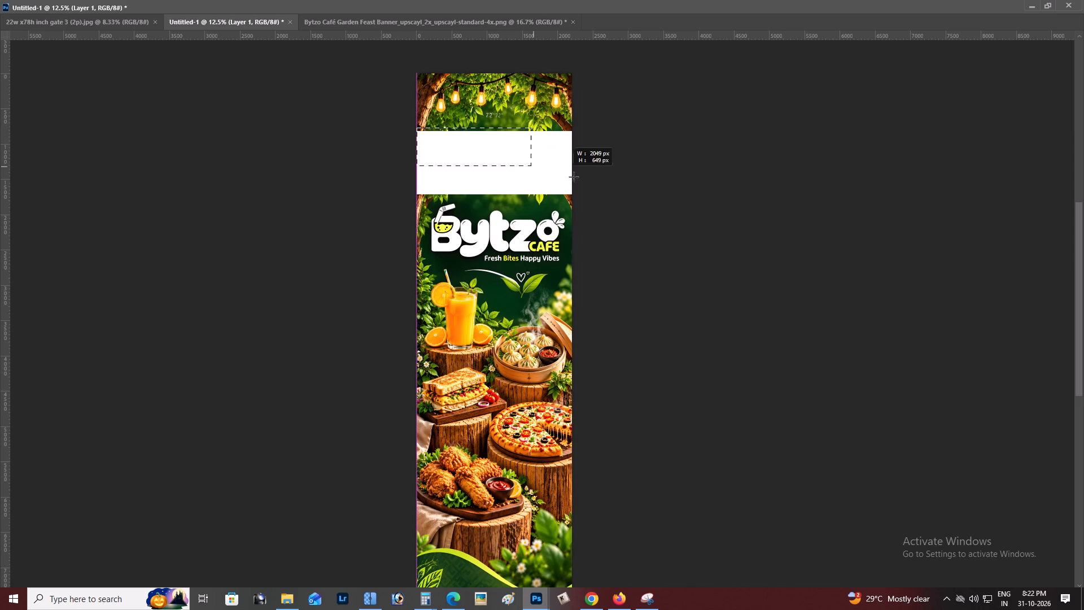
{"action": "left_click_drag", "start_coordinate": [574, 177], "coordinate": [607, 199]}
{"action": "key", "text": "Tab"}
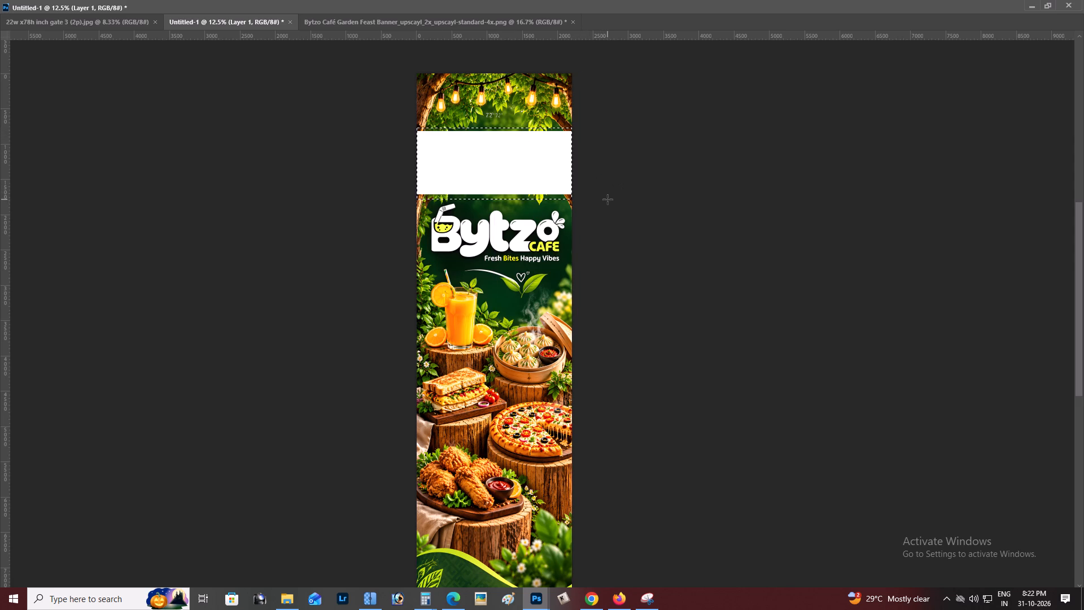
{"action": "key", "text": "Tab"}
Restore the maximized document window to a smaller floating window so the main workspace is accessible.
{"action": "left_click_drag", "start_coordinate": [183, 0], "coordinate": [244, 53]}
{"action": "left_click_drag", "start_coordinate": [265, 1], "coordinate": [328, 20]}
{"action": "key", "text": "v"}
{"action": "left_click_drag", "start_coordinate": [346, 0], "coordinate": [404, 40]}
{"action": "left_click_drag", "start_coordinate": [451, 0], "coordinate": [767, 0]}
{"action": "left_click", "coordinate": [1048, 1]}
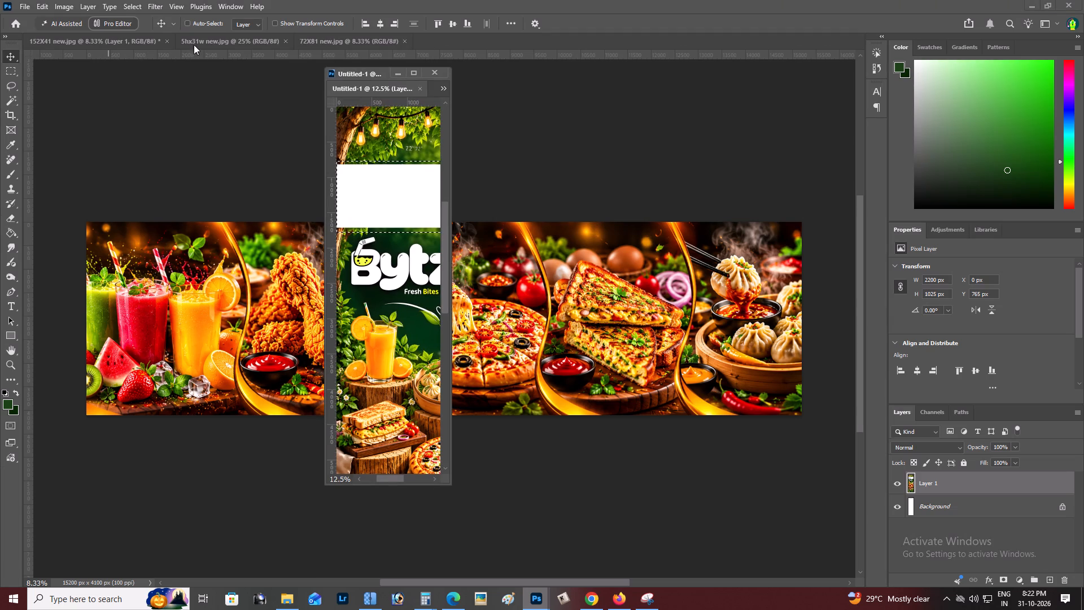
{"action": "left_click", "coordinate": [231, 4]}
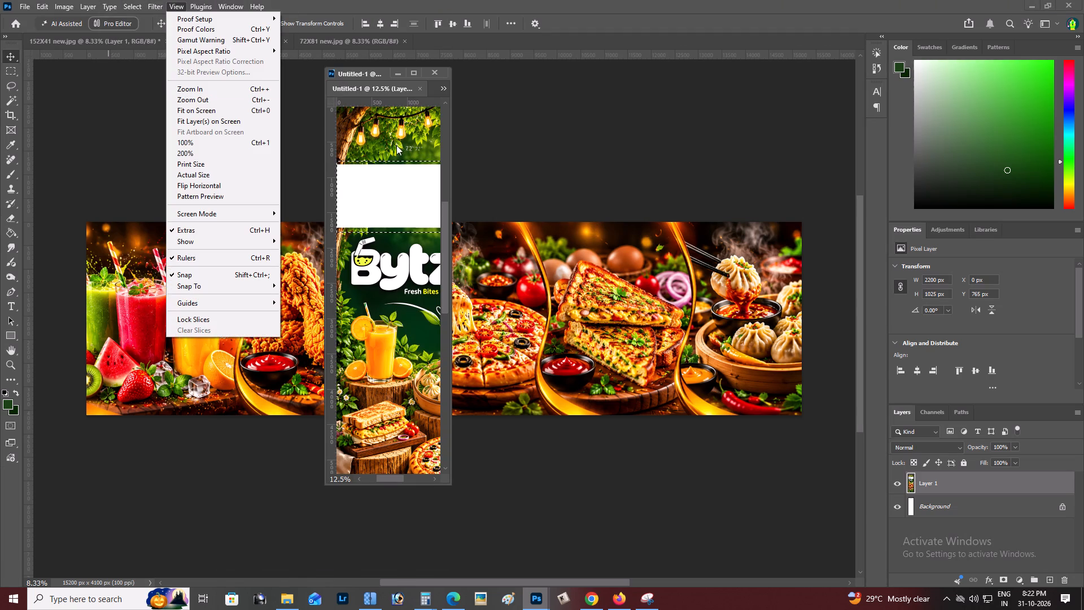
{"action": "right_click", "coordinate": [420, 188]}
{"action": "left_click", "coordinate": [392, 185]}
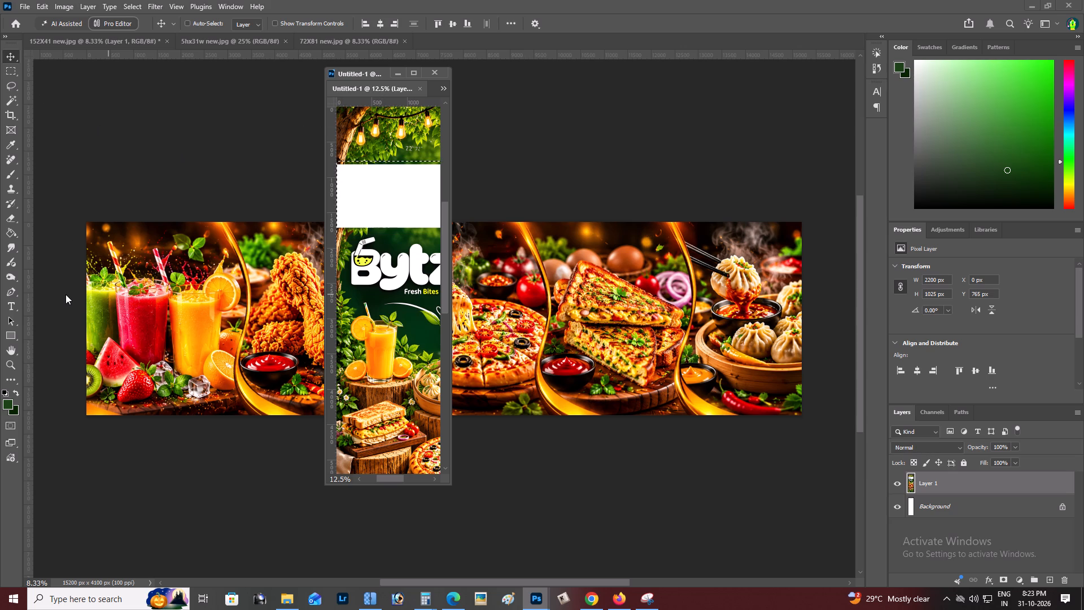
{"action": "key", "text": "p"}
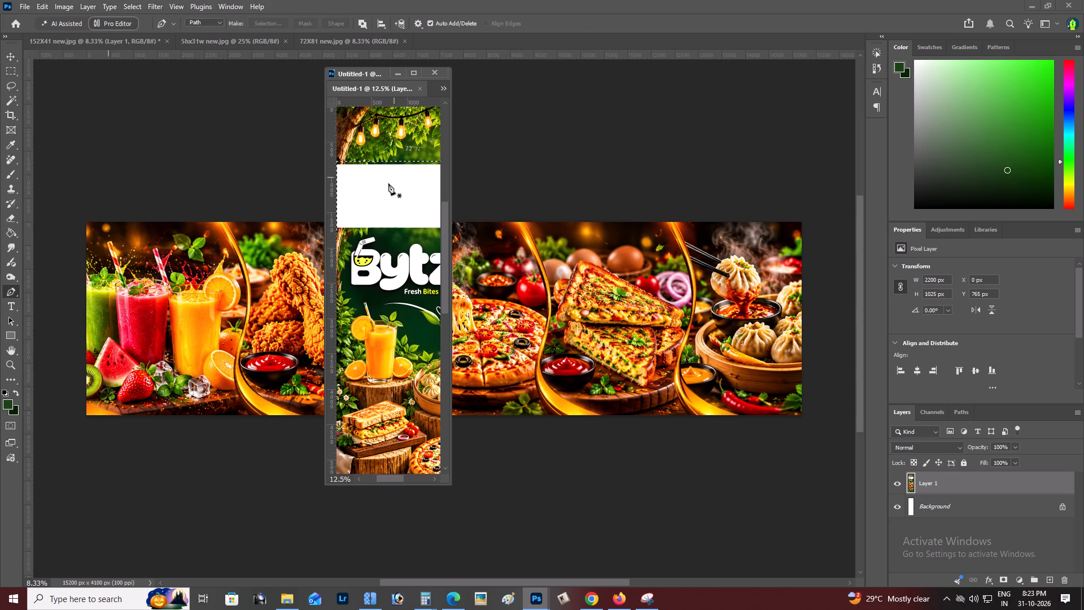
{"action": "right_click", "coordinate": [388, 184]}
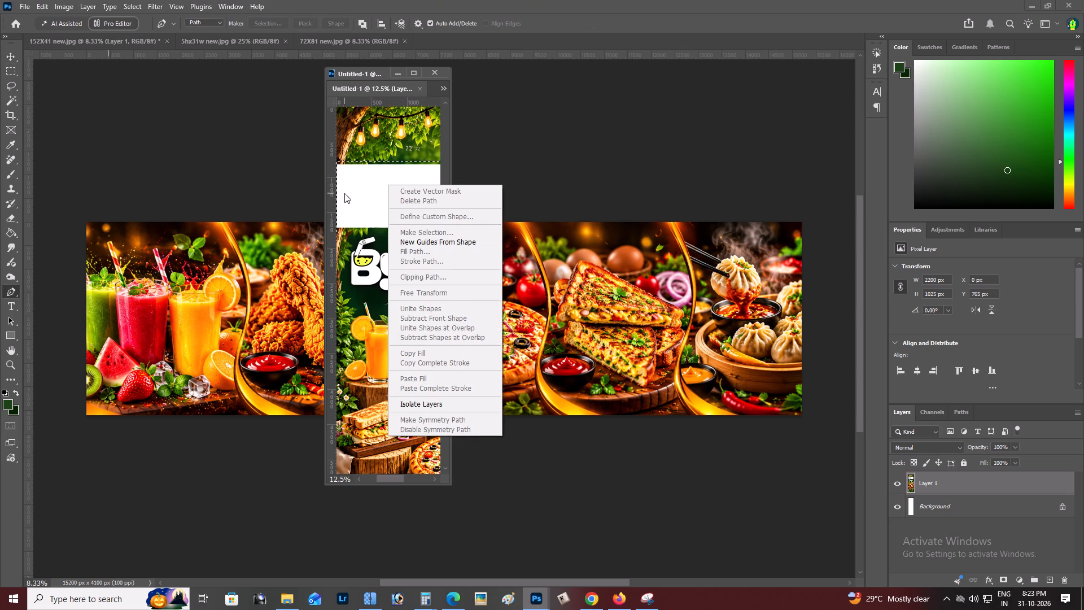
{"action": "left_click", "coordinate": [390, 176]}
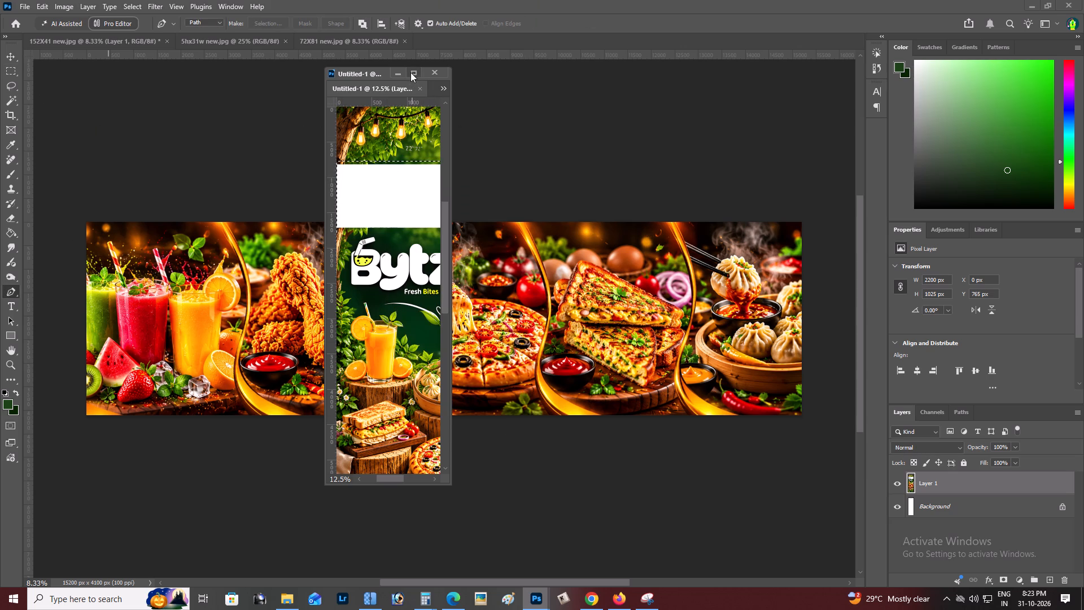
Dock the floating Untitled-1 window among the documents of the main workspace.
{"action": "left_click", "coordinate": [372, 68]}
{"action": "left_click_drag", "start_coordinate": [366, 71], "coordinate": [435, 37]}
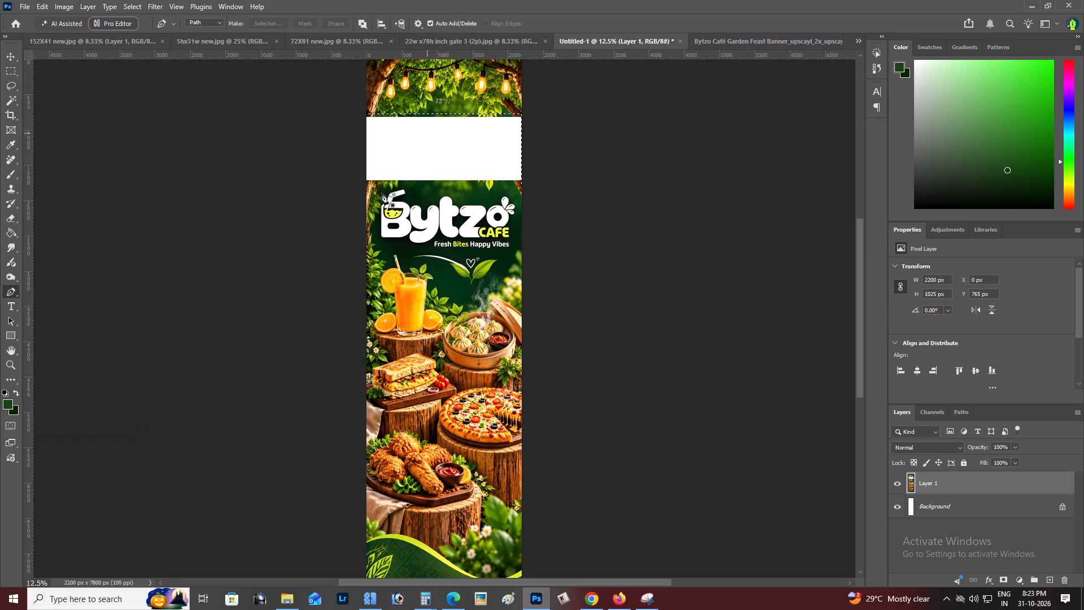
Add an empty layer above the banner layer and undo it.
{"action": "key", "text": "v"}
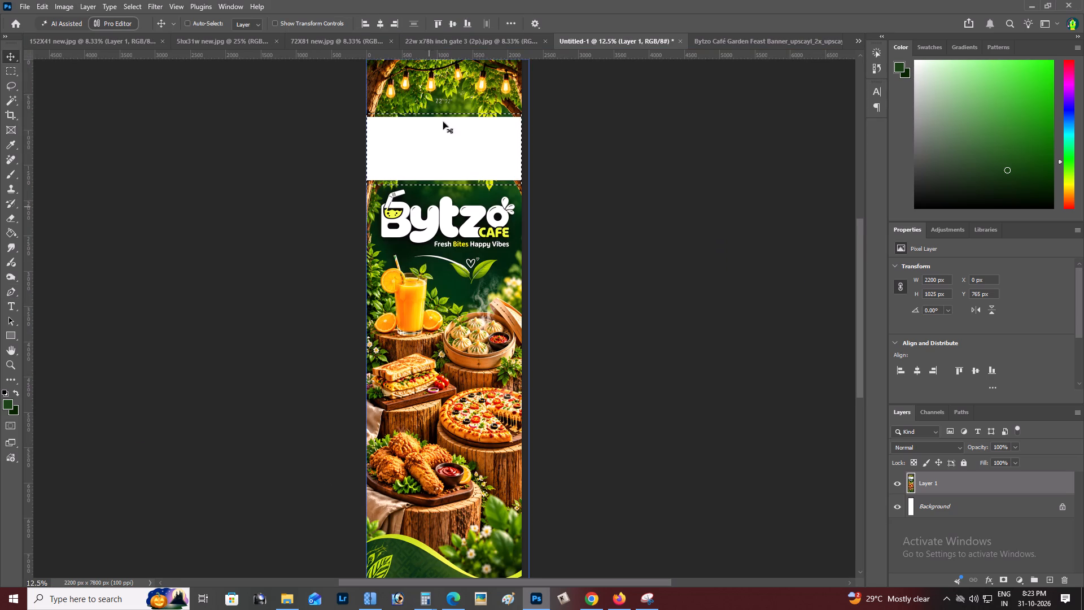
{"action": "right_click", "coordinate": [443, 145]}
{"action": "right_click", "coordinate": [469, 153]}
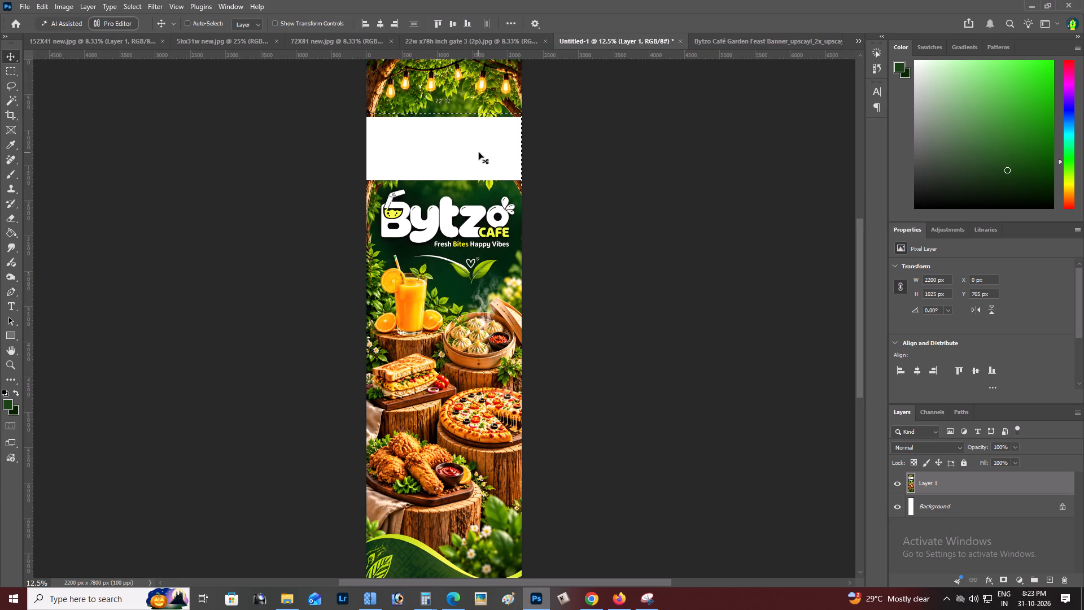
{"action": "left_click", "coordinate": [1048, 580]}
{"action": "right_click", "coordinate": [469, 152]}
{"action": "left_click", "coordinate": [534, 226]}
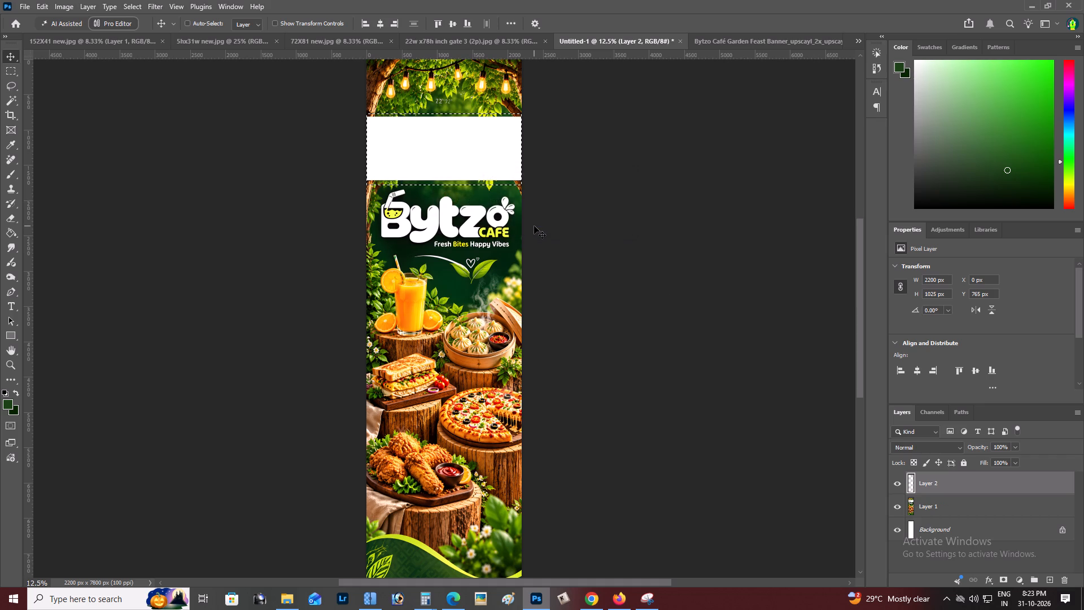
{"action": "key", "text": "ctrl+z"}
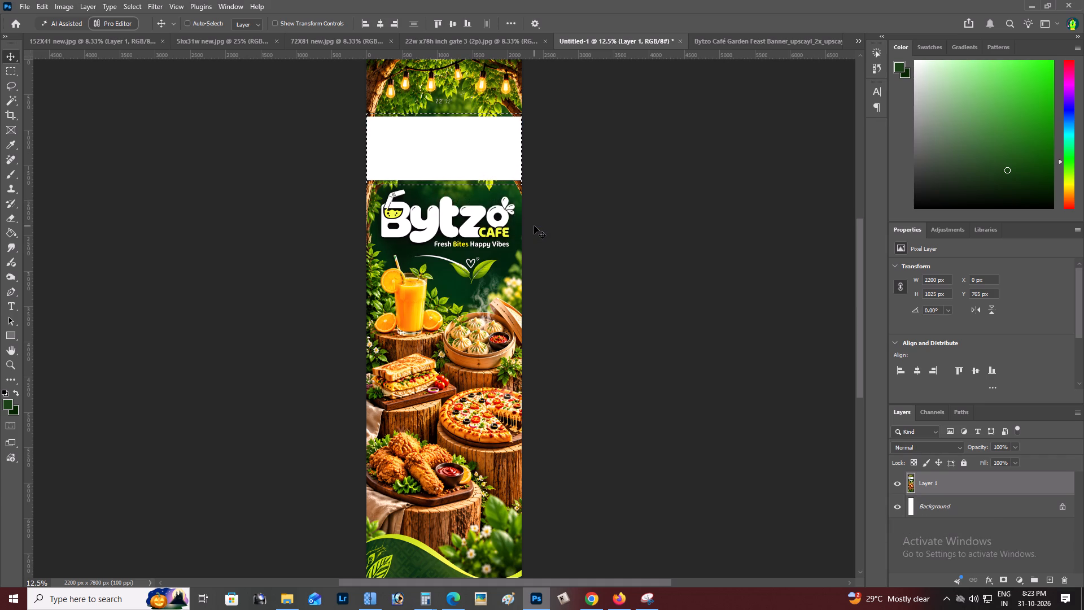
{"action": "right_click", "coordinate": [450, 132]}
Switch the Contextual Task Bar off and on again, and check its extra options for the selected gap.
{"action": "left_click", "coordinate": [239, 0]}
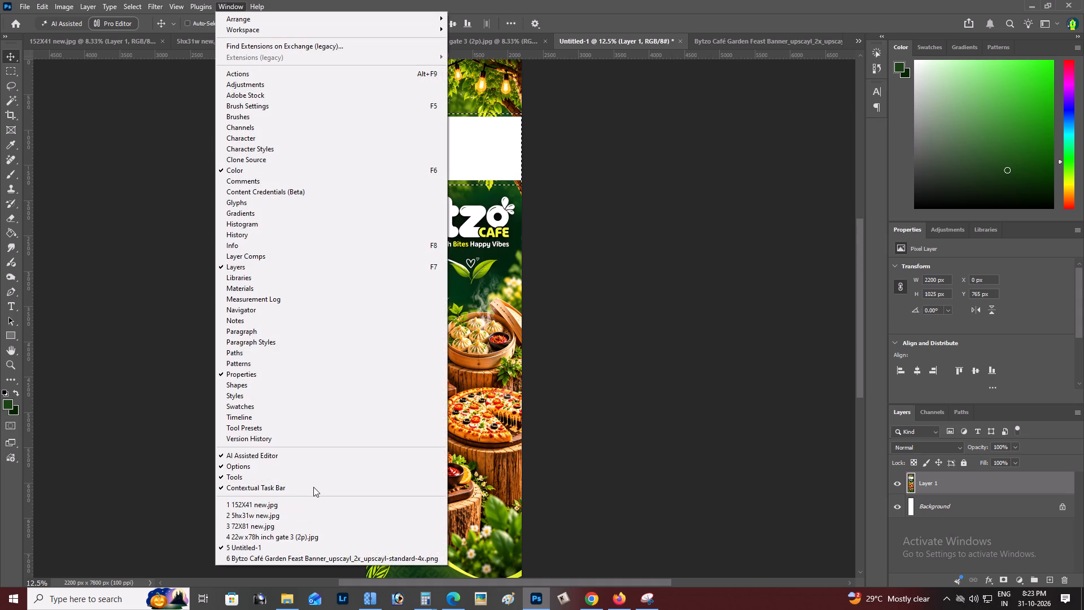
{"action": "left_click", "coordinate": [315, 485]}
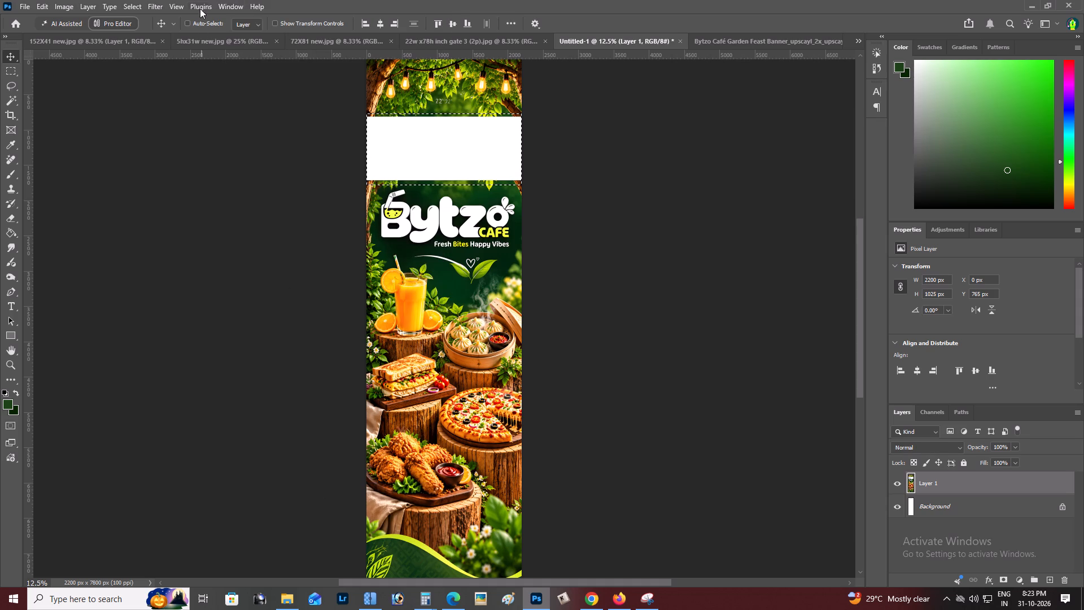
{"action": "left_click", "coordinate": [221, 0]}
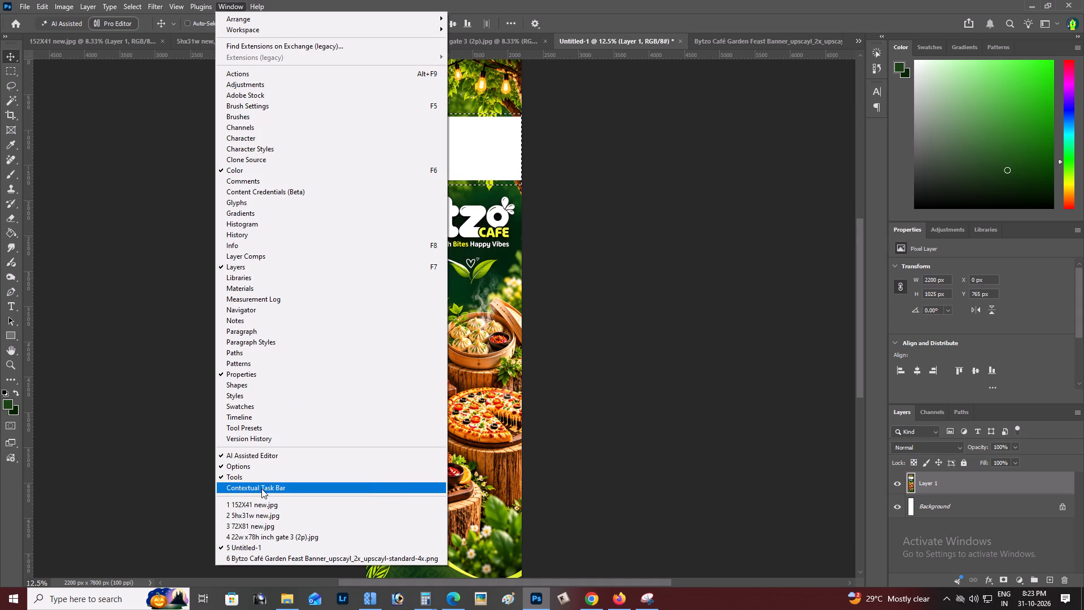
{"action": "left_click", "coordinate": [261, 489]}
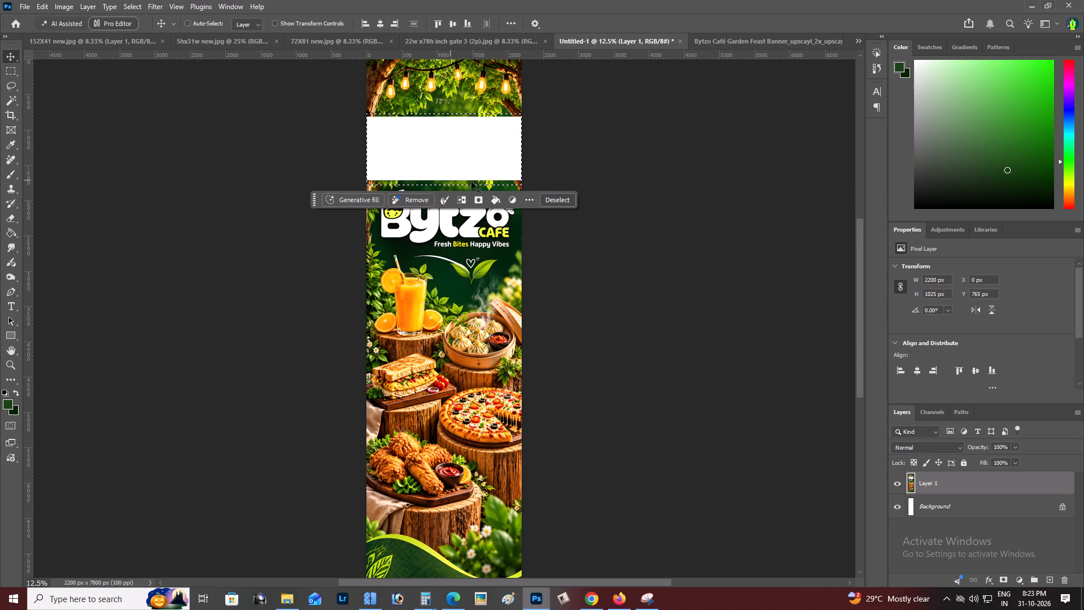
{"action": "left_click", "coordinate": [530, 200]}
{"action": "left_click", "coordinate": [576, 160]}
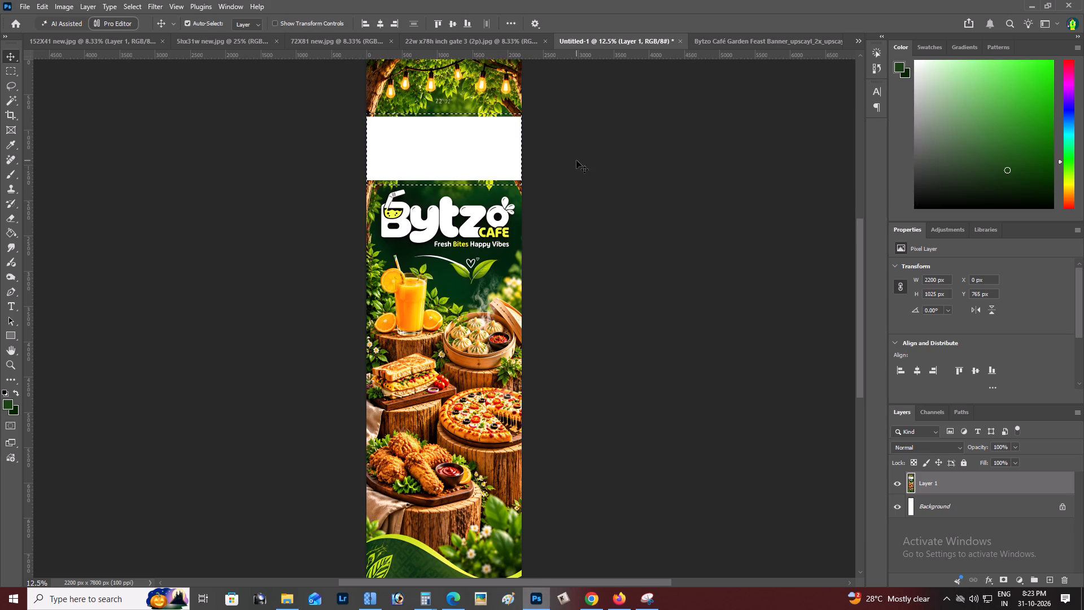
Replace the selection with a full-width marquee of 2200 × 1072 px over the white gap and start Content-Aware Fill on it.
{"action": "key", "text": "ctrl+d"}
{"action": "key", "text": "m"}
{"action": "left_click_drag", "start_coordinate": [359, 110], "coordinate": [453, 173]}
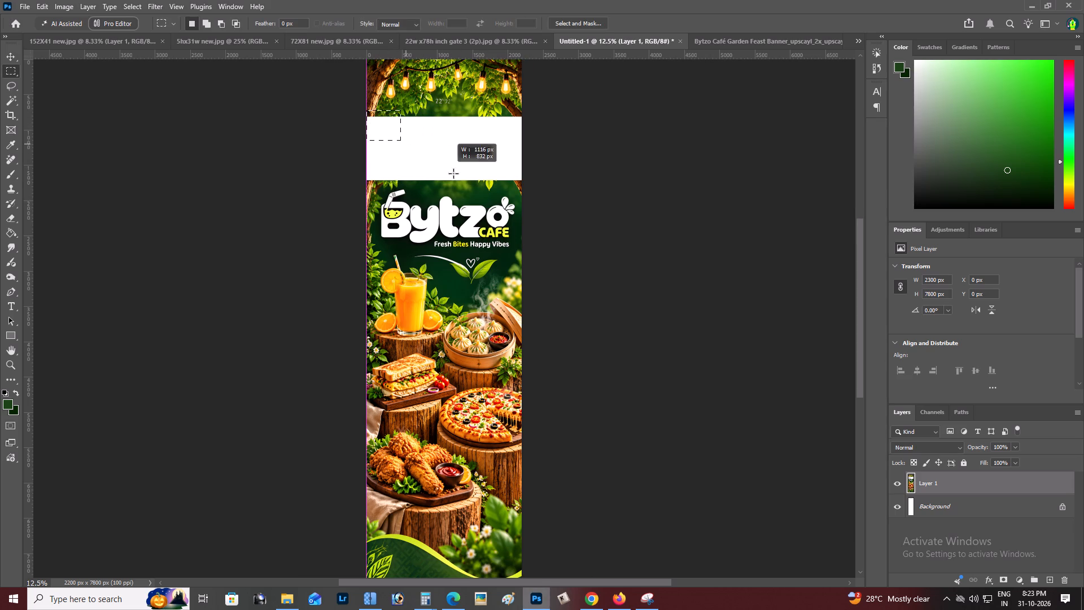
{"action": "left_click_drag", "start_coordinate": [453, 173], "coordinate": [531, 185]}
{"action": "right_click", "coordinate": [435, 142]}
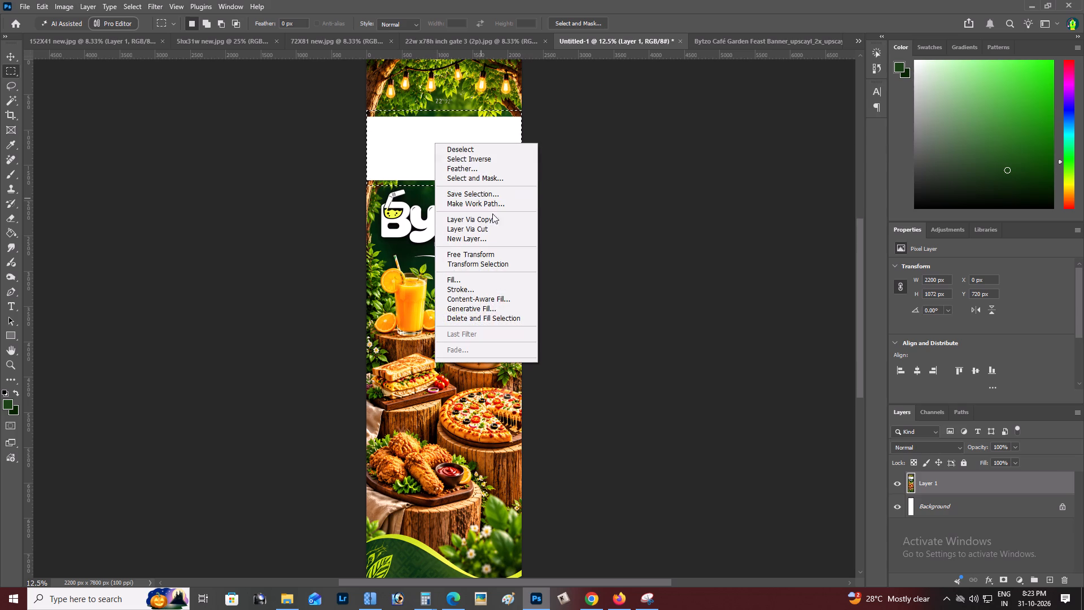
{"action": "left_click", "coordinate": [514, 301]}
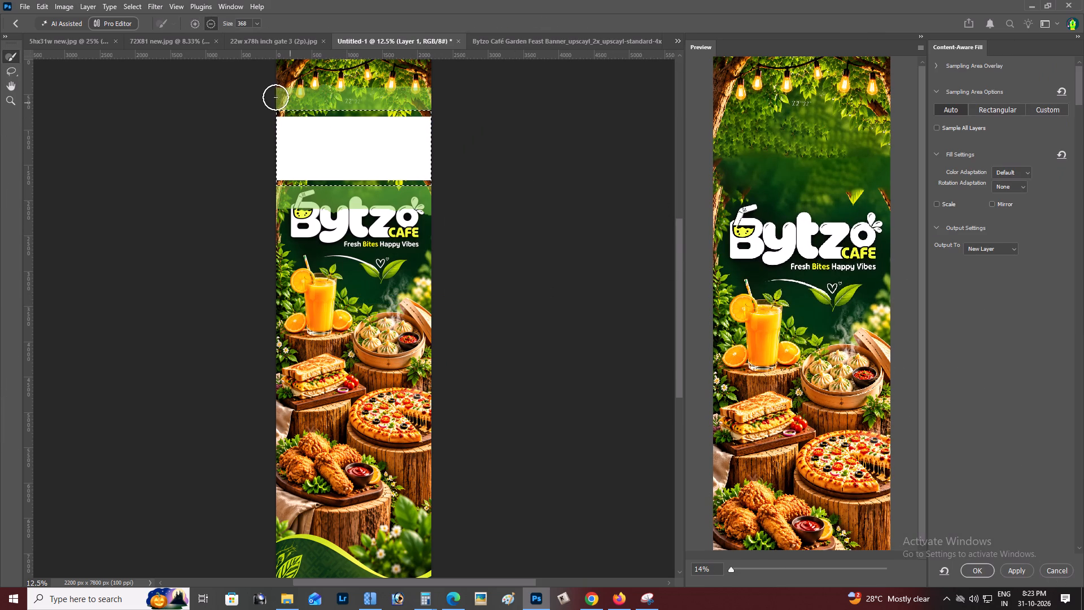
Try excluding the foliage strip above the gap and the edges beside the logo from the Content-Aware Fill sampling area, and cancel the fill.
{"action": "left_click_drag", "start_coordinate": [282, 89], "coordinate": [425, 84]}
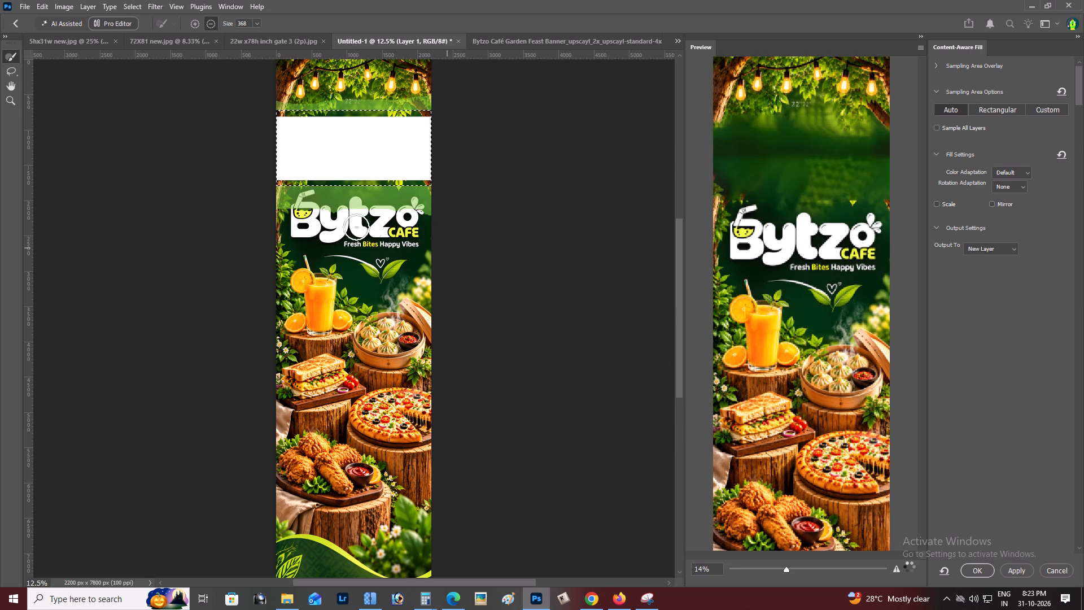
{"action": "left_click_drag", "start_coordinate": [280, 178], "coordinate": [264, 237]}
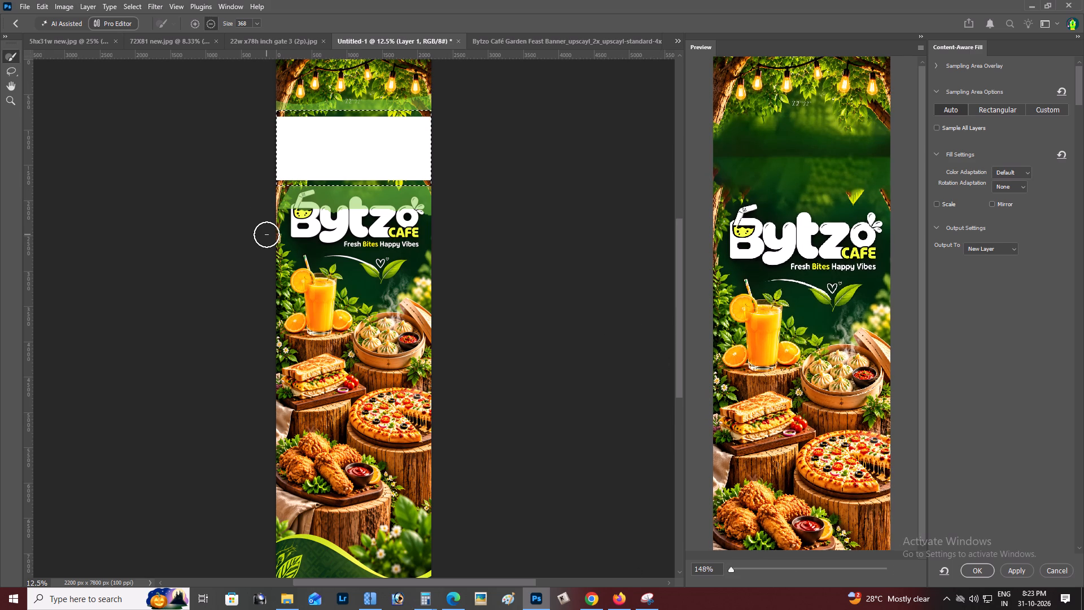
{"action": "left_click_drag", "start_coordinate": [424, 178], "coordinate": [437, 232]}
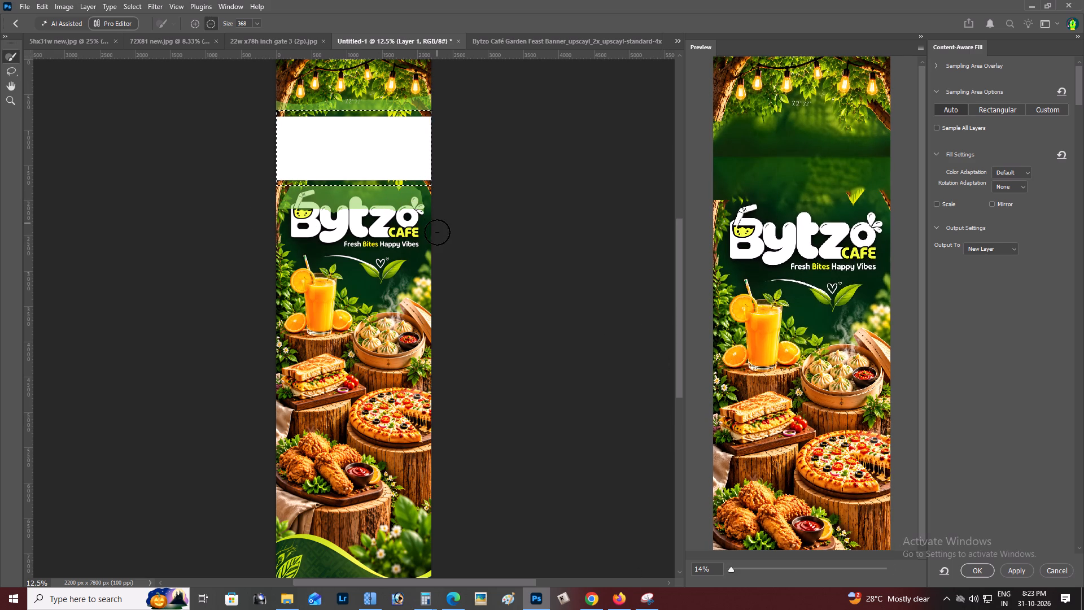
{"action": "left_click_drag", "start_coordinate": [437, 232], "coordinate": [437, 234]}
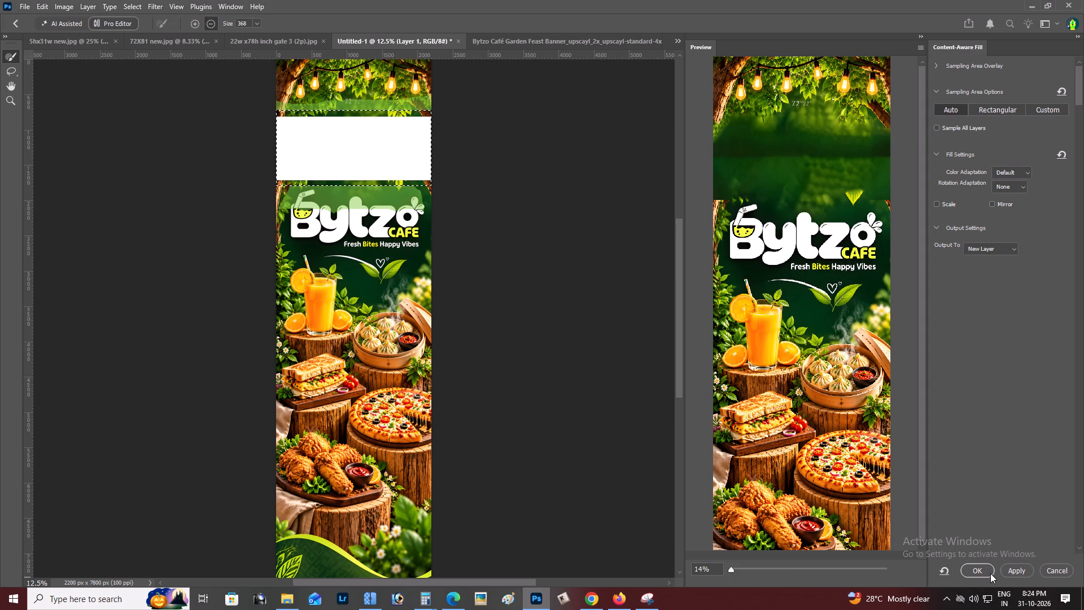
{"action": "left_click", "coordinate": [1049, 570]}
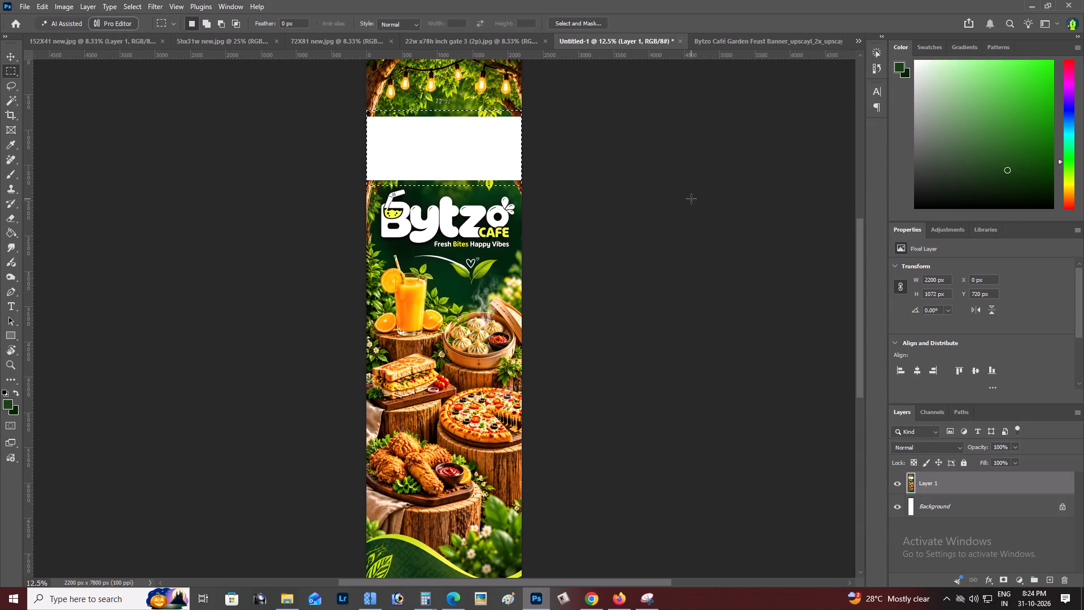
Undo the gap selection and the earlier split of the banner, back to the intact image with the white gap above it.
{"action": "key", "text": "space"}
{"action": "key", "text": "ctrl+d"}
{"action": "key", "text": "z"}
{"action": "key", "text": "ctrl+z"}
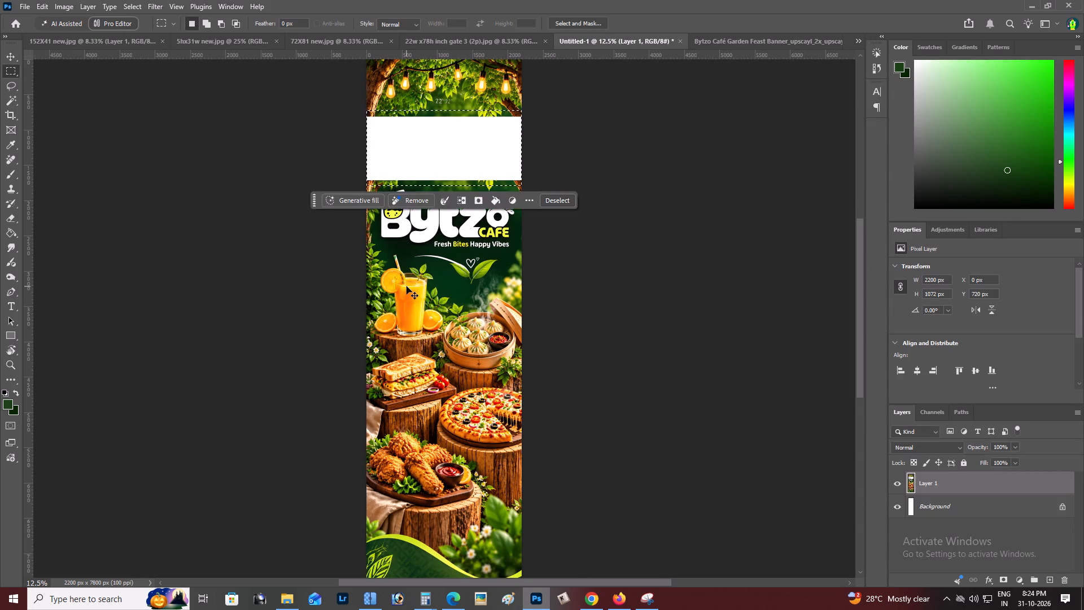
{"action": "key", "text": "ctrl+z"}
{"action": "key", "text": "ctrl+z"}
{"action": "key", "text": "ctrl+z"}
{"action": "key", "text": "ctrl+z"}
{"action": "key", "text": "ctrl+z"}
{"action": "key", "text": "ctrl+z"}
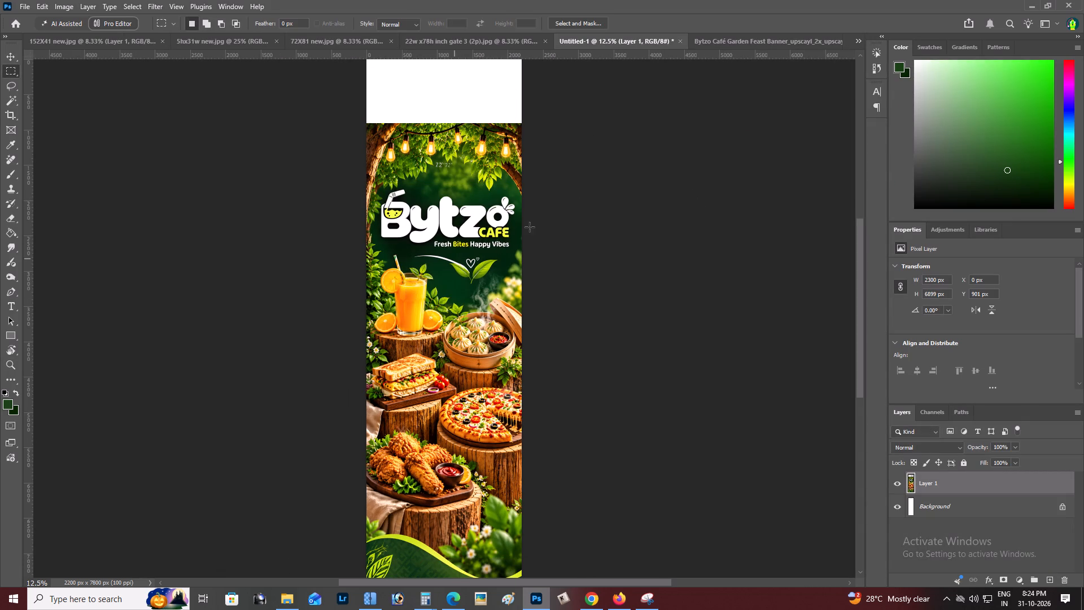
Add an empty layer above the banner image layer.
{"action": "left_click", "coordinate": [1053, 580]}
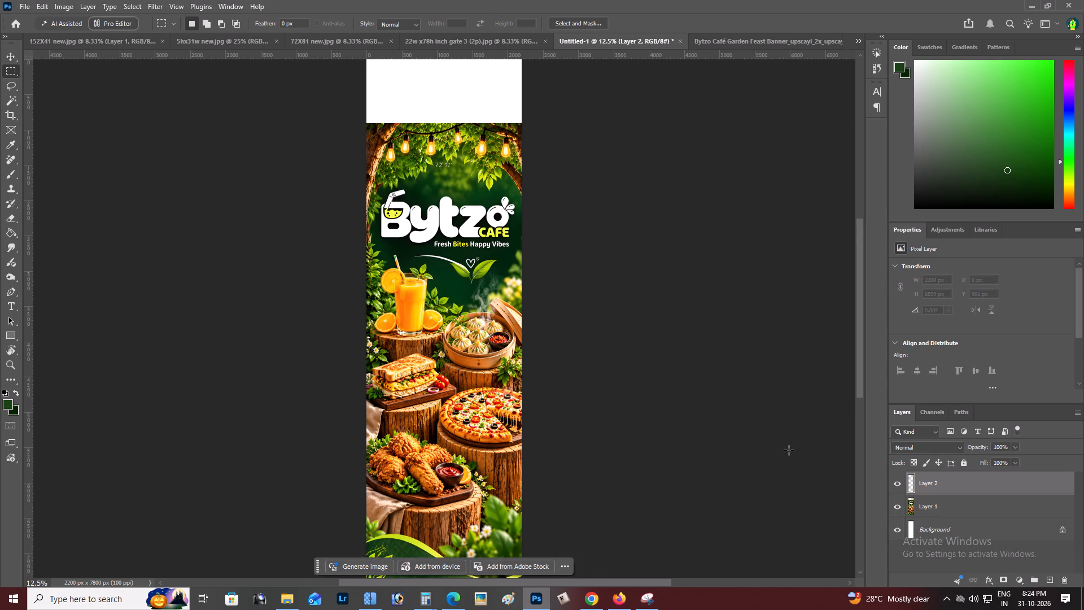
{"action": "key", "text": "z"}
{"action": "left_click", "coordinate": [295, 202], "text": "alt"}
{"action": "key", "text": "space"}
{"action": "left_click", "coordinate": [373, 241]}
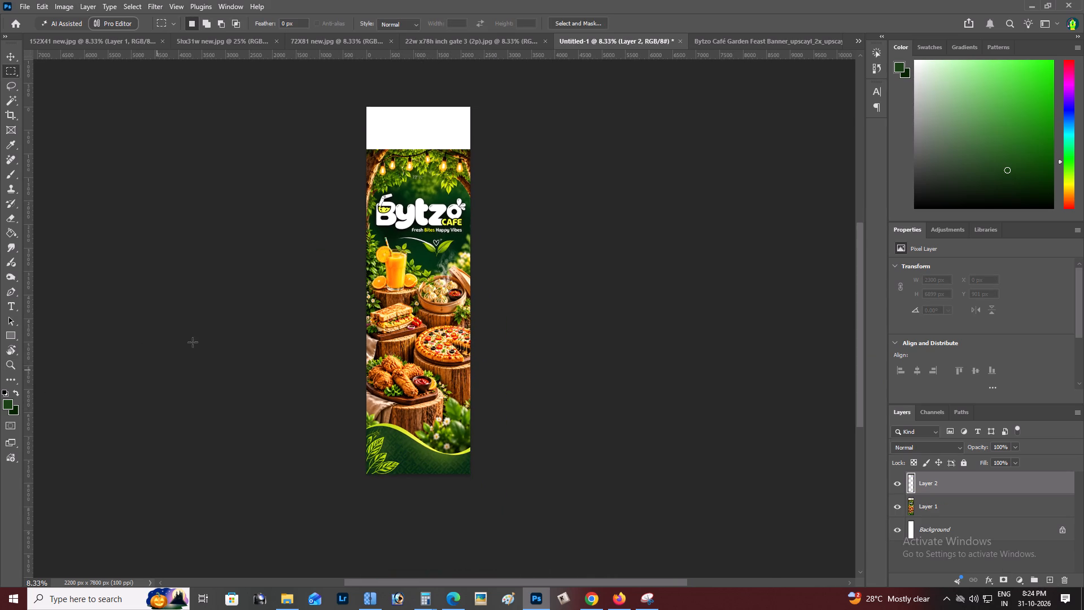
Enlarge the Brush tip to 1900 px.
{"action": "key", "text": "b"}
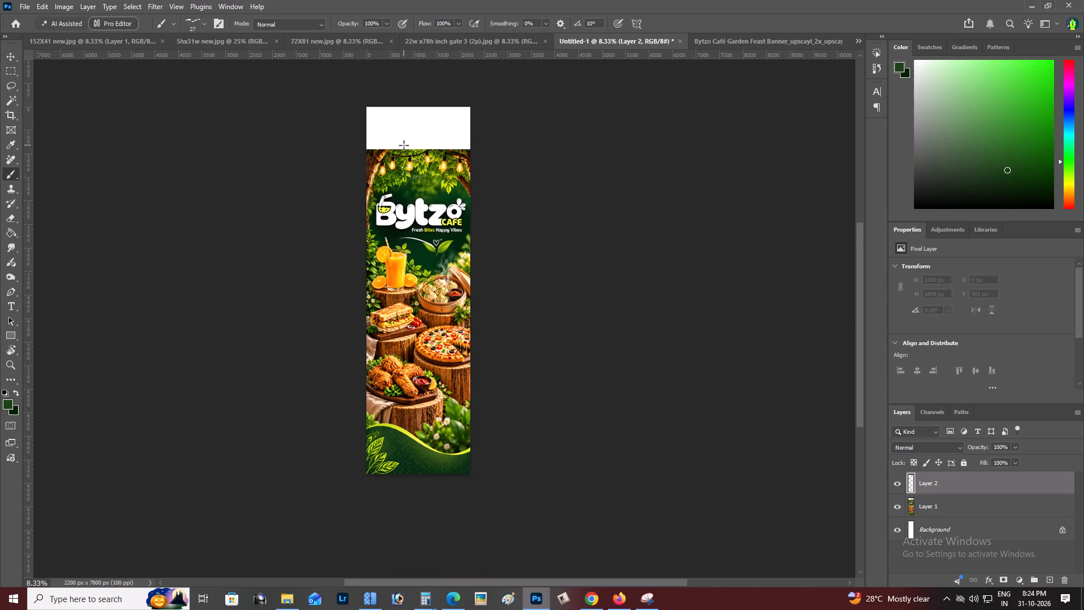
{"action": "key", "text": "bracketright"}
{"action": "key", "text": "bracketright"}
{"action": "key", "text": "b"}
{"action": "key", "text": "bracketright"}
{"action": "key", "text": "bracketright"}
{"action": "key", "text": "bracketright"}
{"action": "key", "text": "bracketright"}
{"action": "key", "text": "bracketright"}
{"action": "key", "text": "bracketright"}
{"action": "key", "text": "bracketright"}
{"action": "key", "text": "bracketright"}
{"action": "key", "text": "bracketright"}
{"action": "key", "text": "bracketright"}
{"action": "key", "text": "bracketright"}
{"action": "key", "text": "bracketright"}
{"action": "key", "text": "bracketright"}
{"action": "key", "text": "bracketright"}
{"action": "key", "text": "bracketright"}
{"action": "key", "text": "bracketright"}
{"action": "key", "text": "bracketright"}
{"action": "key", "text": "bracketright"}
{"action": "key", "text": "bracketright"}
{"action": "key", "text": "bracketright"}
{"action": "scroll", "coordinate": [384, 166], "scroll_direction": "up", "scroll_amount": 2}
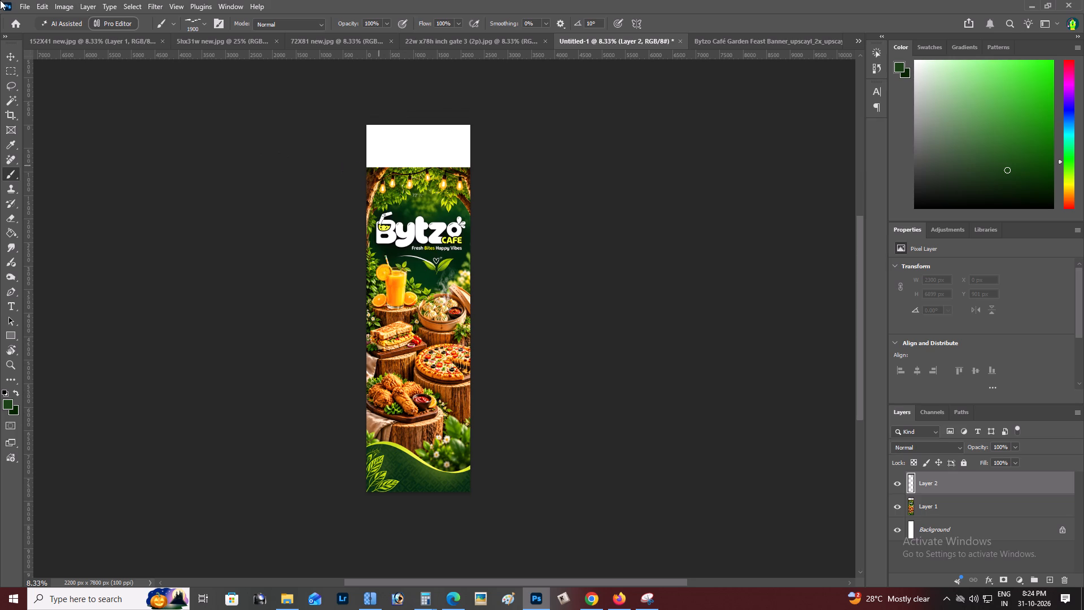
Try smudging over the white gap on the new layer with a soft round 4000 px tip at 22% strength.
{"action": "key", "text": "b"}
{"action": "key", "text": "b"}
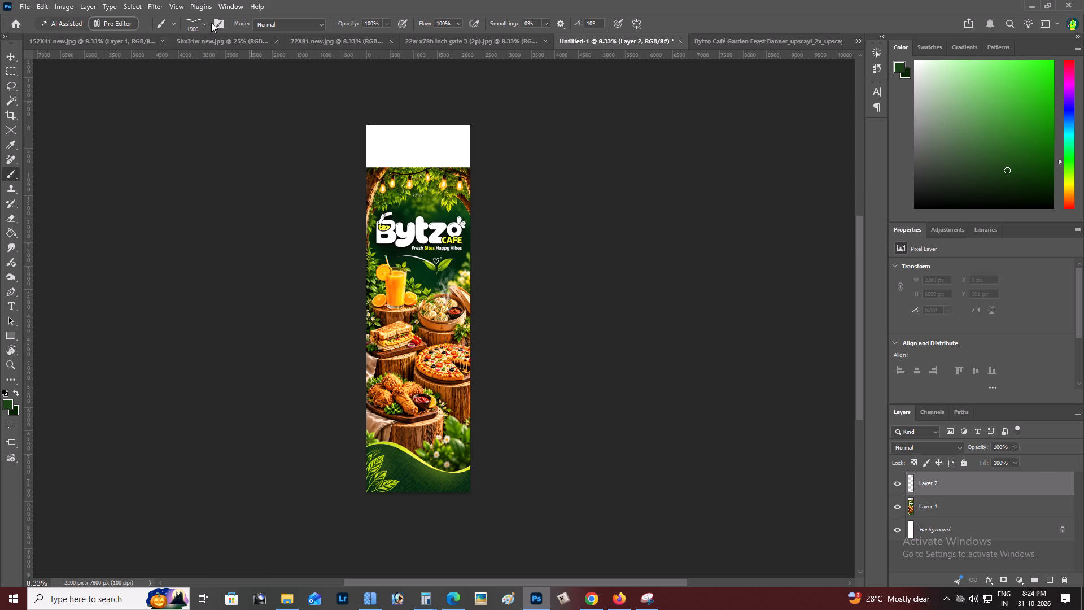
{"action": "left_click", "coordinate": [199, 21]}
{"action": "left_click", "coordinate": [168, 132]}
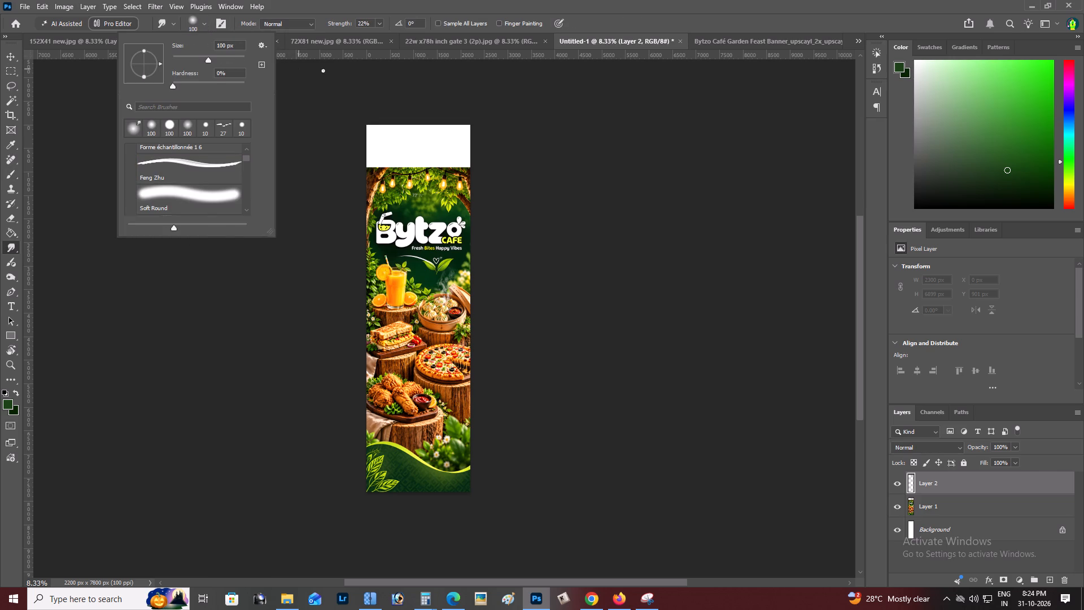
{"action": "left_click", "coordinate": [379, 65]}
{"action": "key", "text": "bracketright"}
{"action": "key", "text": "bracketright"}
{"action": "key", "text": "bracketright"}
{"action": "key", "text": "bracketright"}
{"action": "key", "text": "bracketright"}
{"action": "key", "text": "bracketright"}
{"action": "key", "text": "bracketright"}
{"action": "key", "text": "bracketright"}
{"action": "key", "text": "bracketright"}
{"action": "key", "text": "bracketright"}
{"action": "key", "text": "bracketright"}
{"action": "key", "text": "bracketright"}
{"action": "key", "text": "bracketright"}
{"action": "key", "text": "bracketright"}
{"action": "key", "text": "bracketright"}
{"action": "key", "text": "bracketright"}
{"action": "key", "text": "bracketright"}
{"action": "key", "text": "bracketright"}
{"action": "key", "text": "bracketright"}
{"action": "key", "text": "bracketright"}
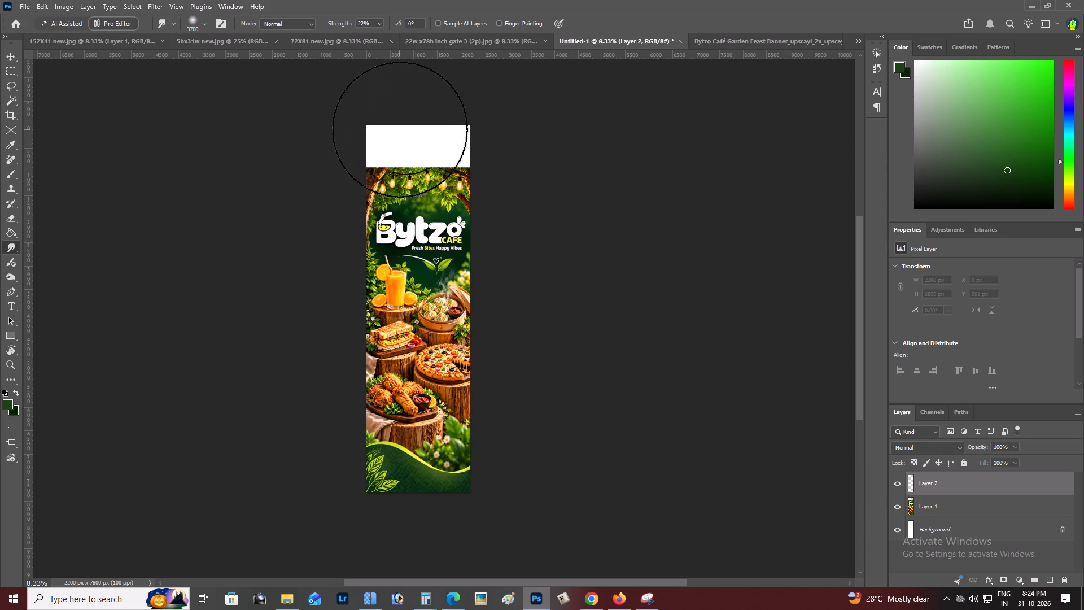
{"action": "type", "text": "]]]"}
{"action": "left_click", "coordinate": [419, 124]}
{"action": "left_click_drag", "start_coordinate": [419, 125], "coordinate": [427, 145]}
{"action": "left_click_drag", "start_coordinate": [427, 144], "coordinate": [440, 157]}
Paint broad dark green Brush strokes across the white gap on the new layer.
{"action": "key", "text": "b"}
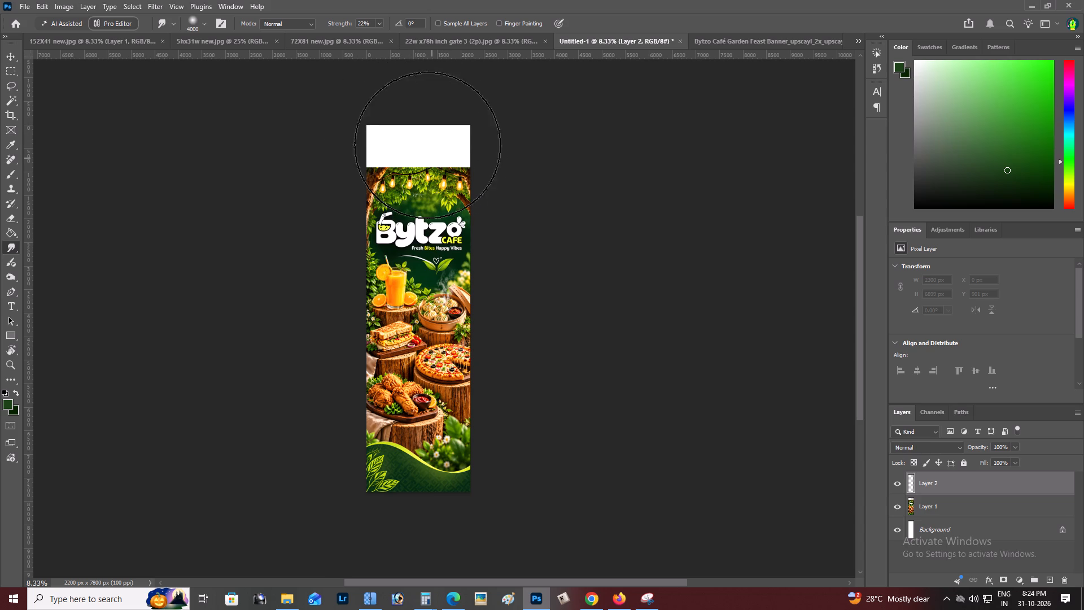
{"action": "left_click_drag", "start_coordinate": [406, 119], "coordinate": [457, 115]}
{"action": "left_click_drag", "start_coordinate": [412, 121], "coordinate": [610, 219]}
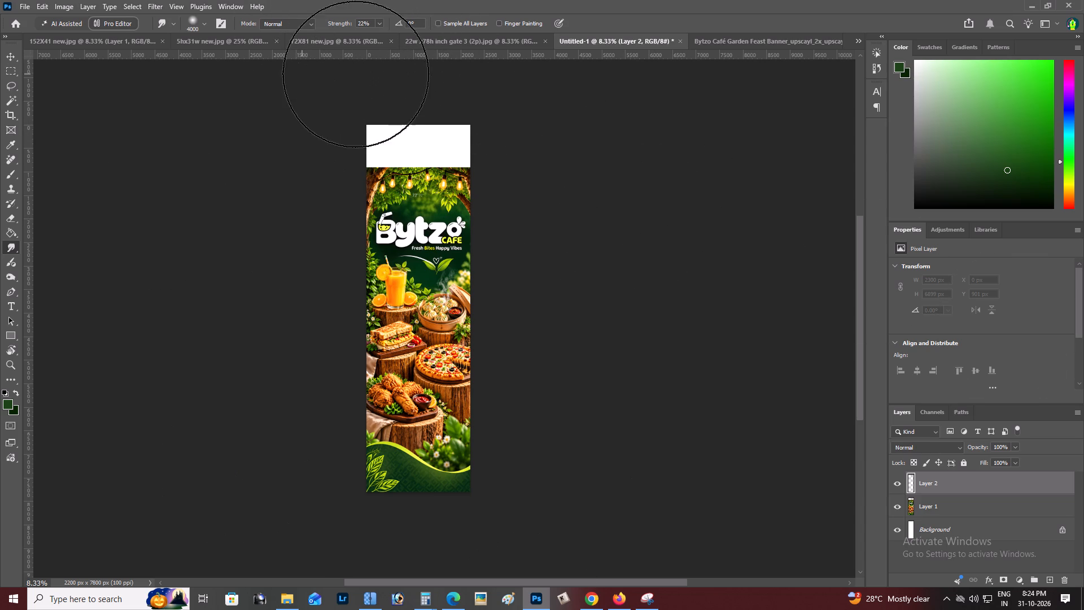
Switch to the Upscayl window and close it.
{"action": "key", "text": "v"}
{"action": "left_click", "coordinate": [228, 40]}
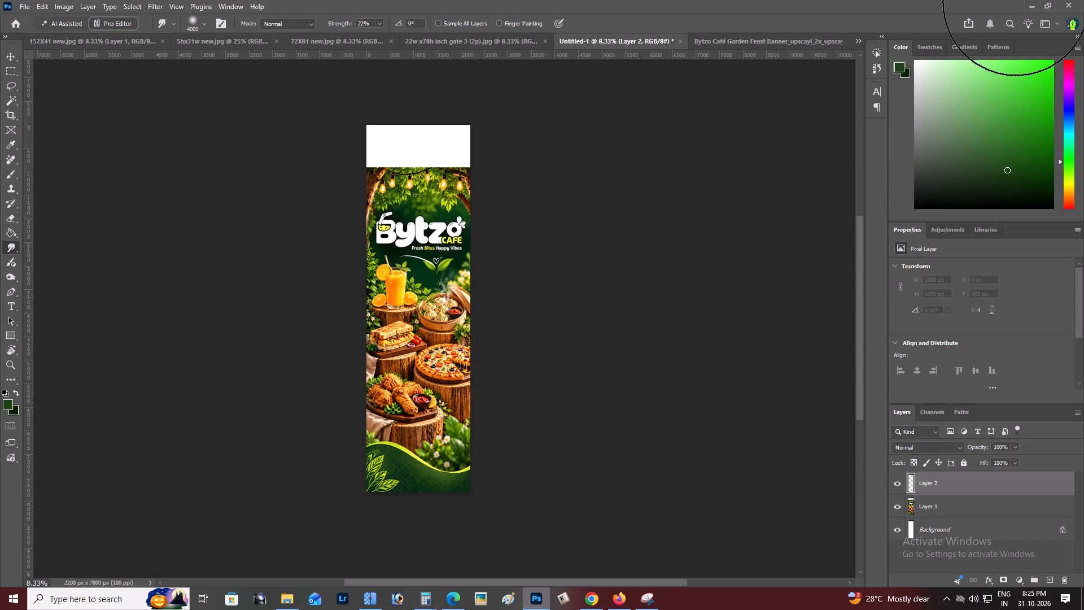
{"action": "key", "text": "alt+Tab"}
{"action": "key", "text": "alt+Tab"}
{"action": "key", "text": "alt+Tab"}
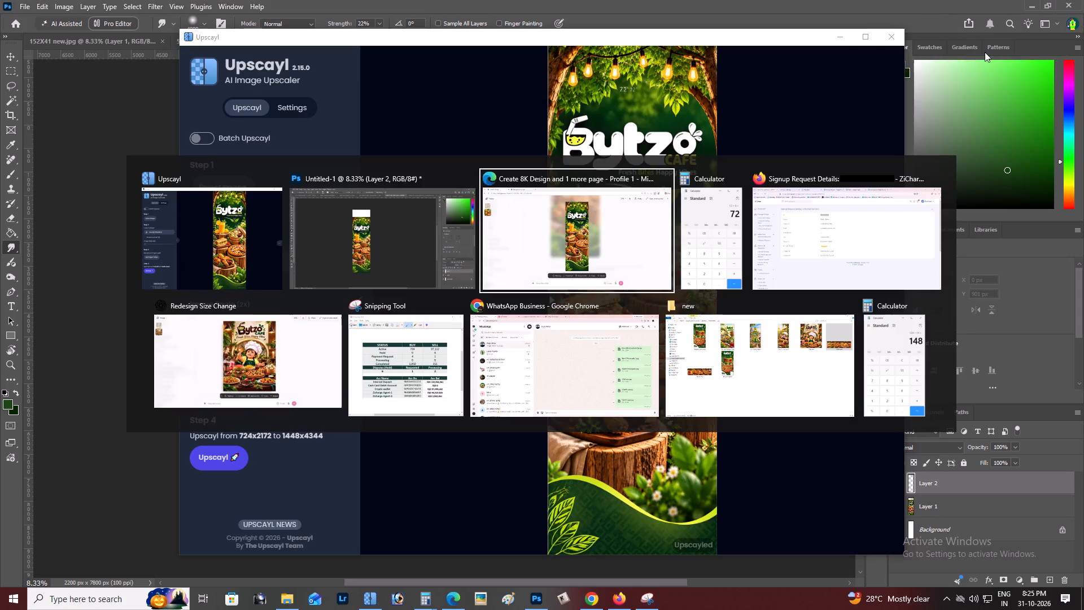
{"action": "left_click", "coordinate": [1019, 5]}
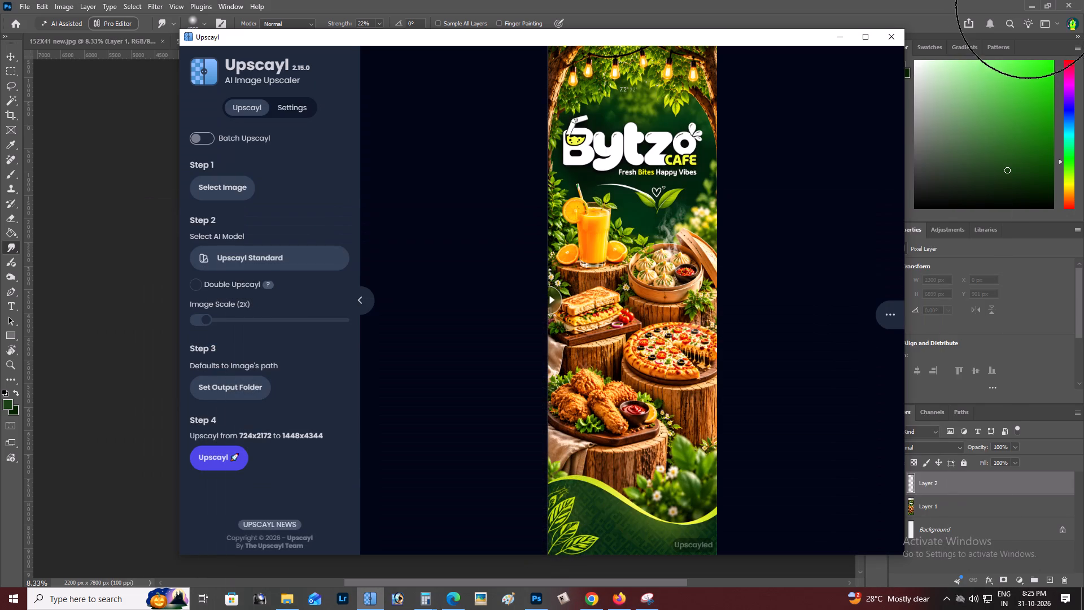
{"action": "left_click", "coordinate": [889, 40]}
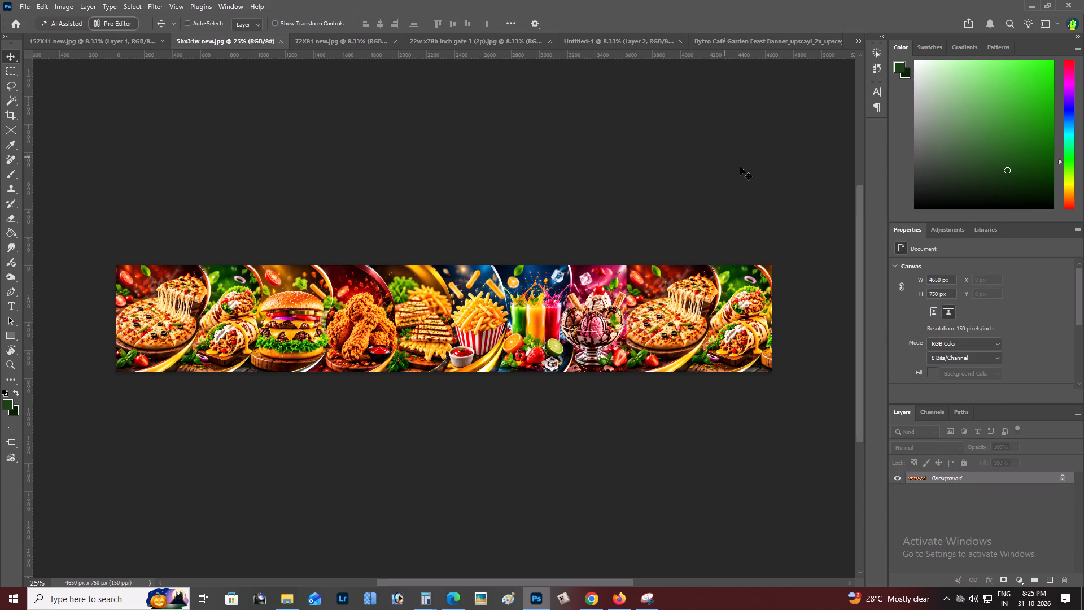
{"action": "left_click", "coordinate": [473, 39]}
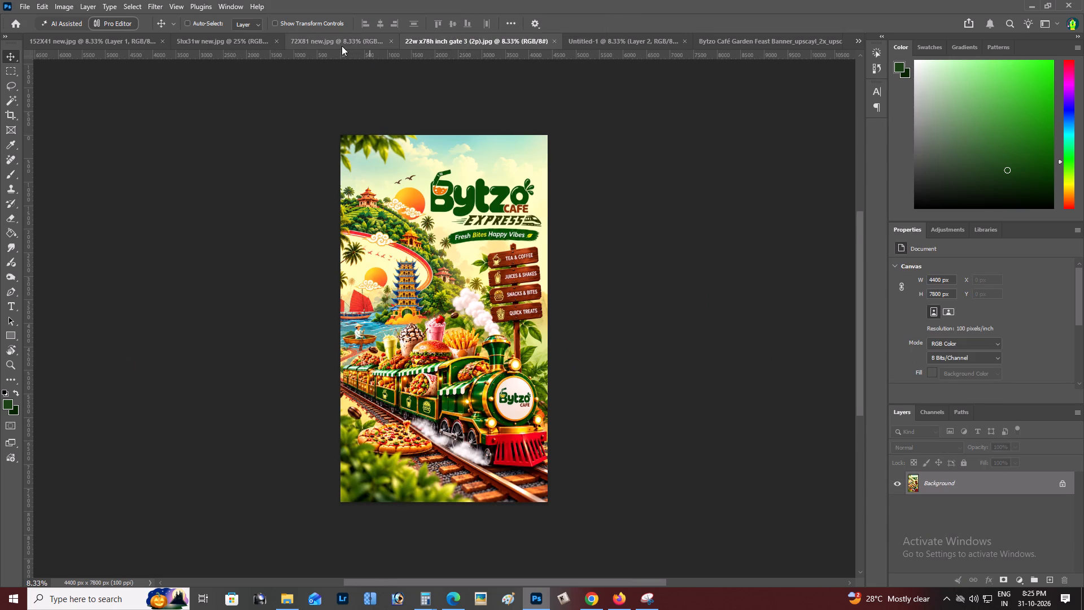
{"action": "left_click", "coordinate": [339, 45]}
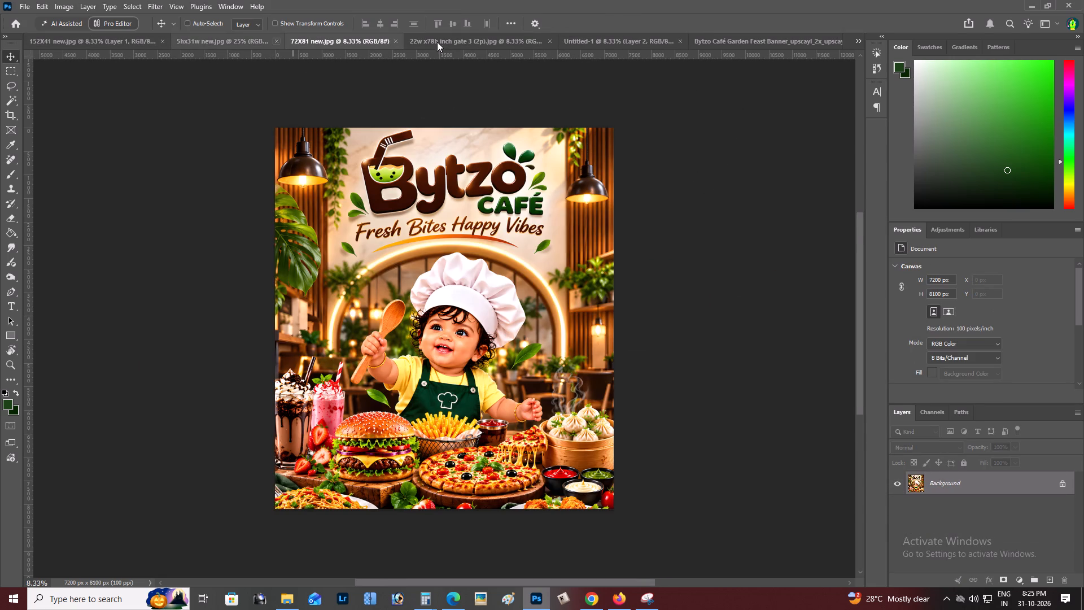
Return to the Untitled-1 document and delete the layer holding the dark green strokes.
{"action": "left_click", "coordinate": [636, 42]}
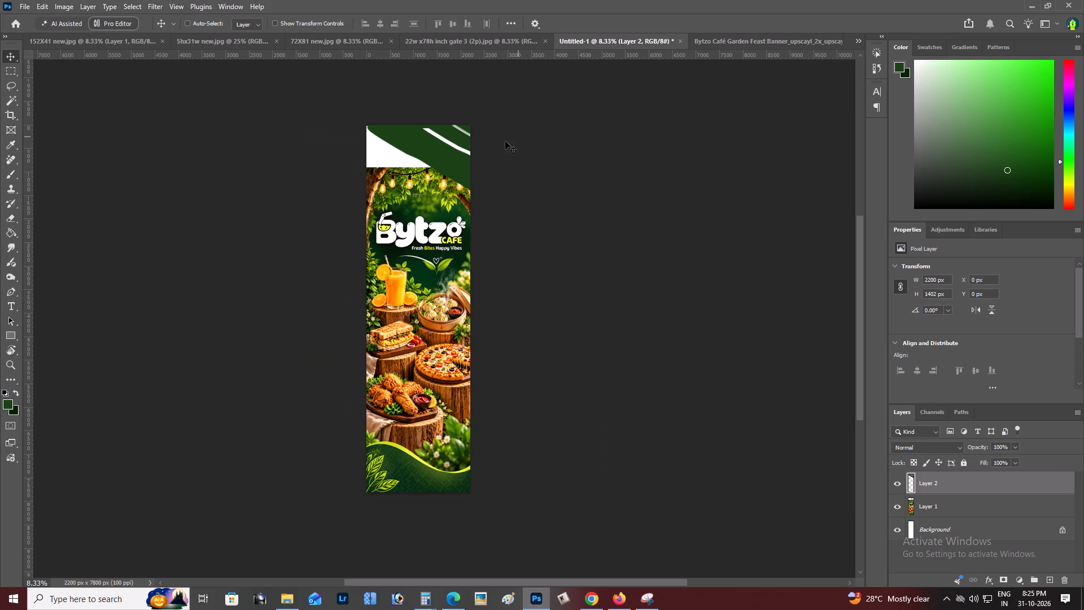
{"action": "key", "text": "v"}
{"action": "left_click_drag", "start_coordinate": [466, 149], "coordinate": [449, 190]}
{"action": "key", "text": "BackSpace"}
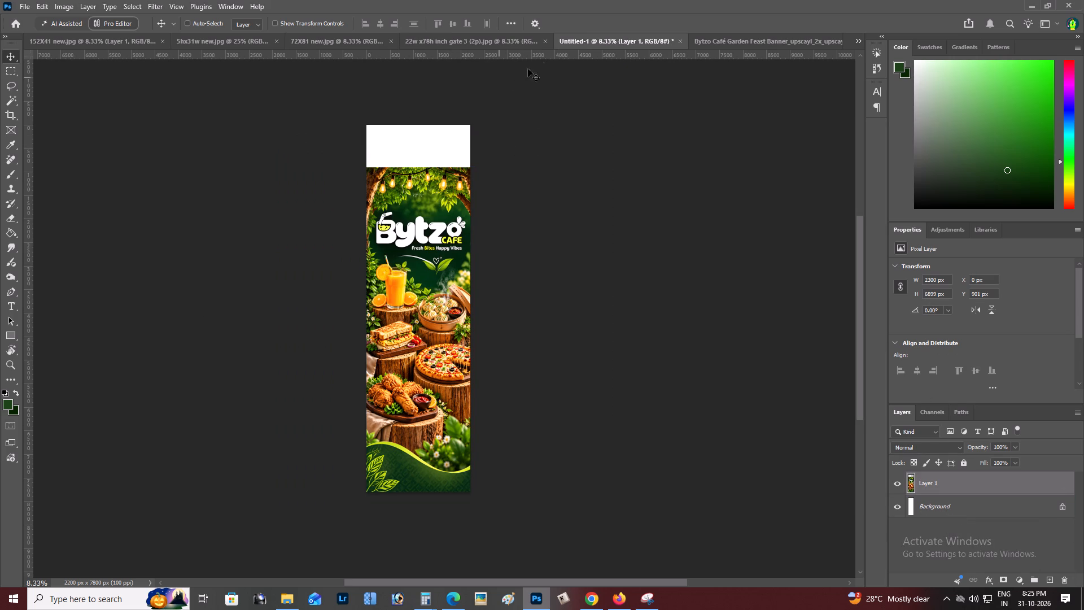
Float the Untitled-1 document to check its image size, and dock it again among the other documents.
{"action": "left_click_drag", "start_coordinate": [603, 42], "coordinate": [598, 55]}
{"action": "right_click", "coordinate": [598, 55]}
{"action": "left_click", "coordinate": [626, 73]}
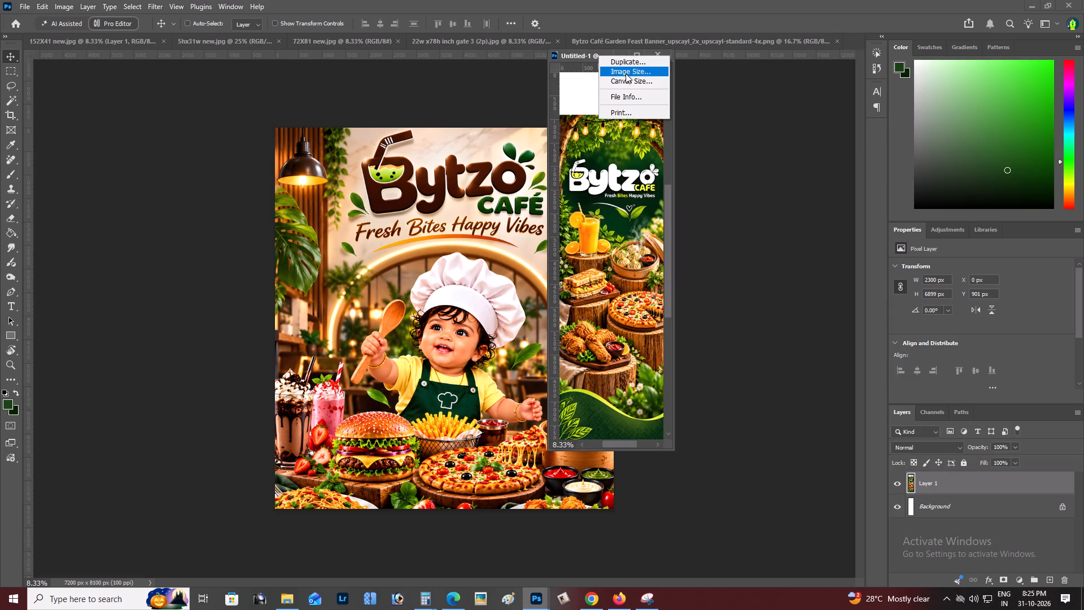
{"action": "left_click", "coordinate": [675, 333]}
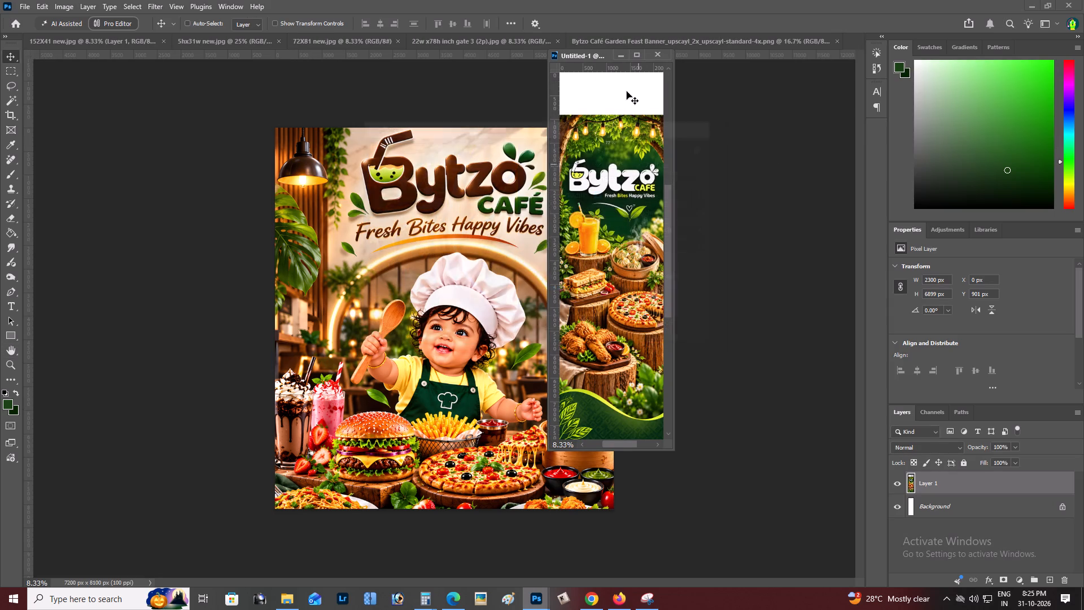
{"action": "left_click_drag", "start_coordinate": [599, 55], "coordinate": [578, 40]}
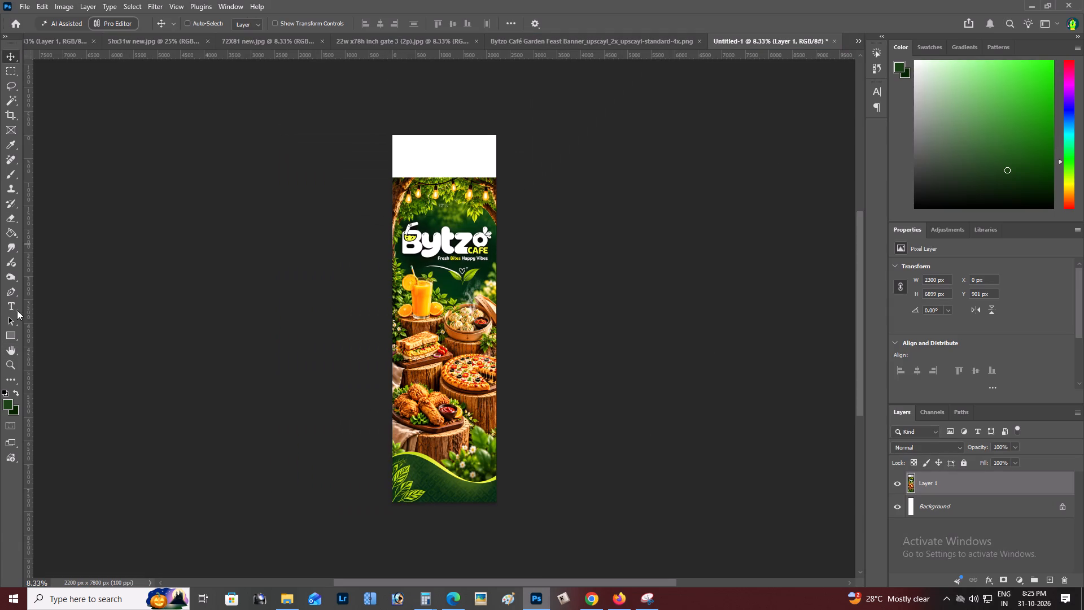
Choose the Soft Round preset for the Brush tool and enlarge the brush to 2500 px.
{"action": "key", "text": "b"}
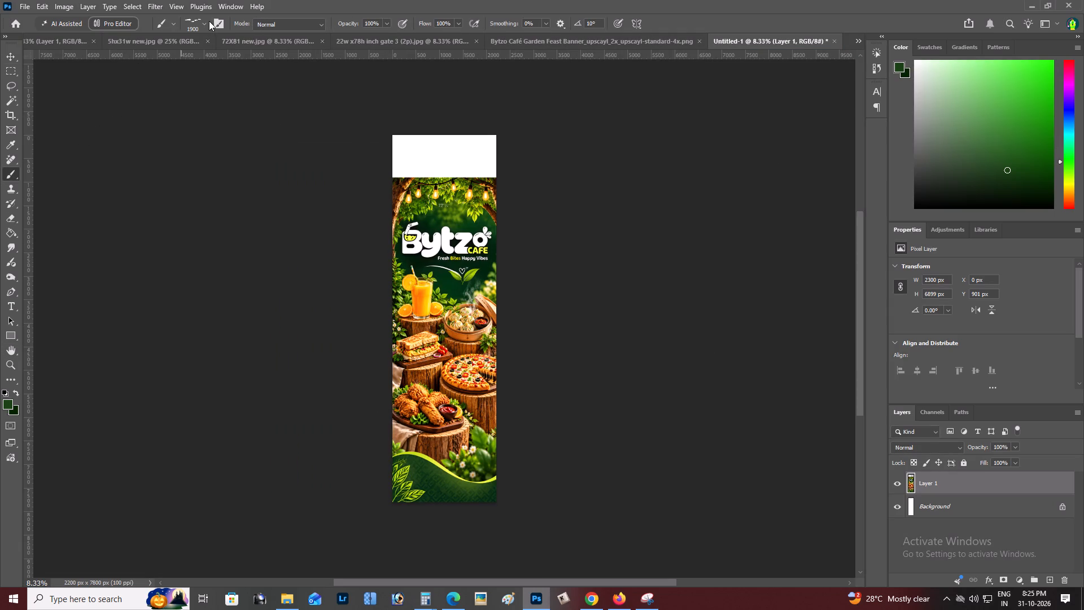
{"action": "left_click", "coordinate": [204, 21]}
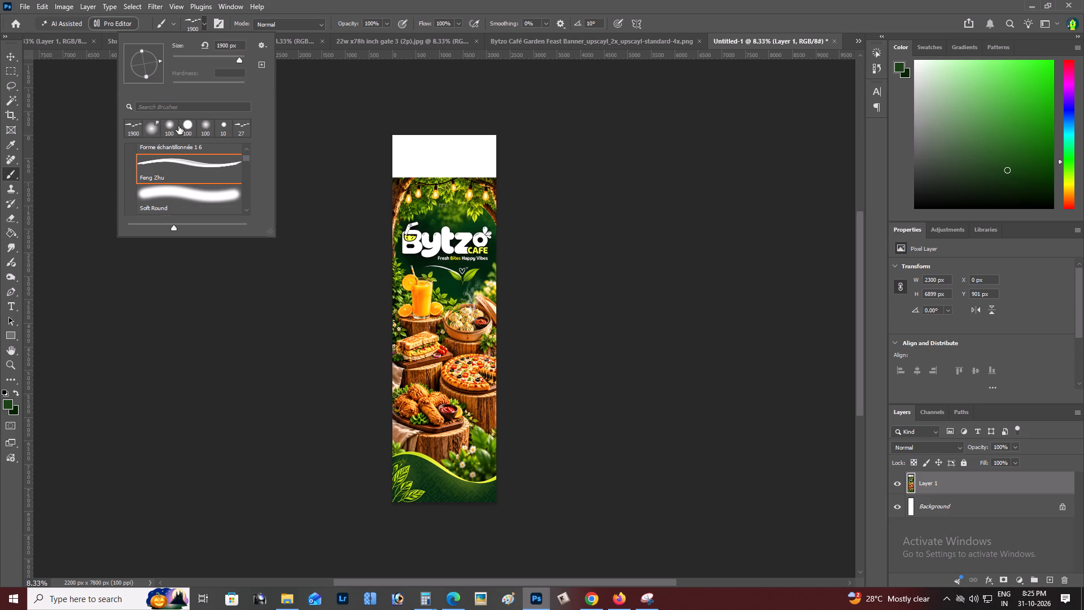
{"action": "left_click", "coordinate": [260, 46]}
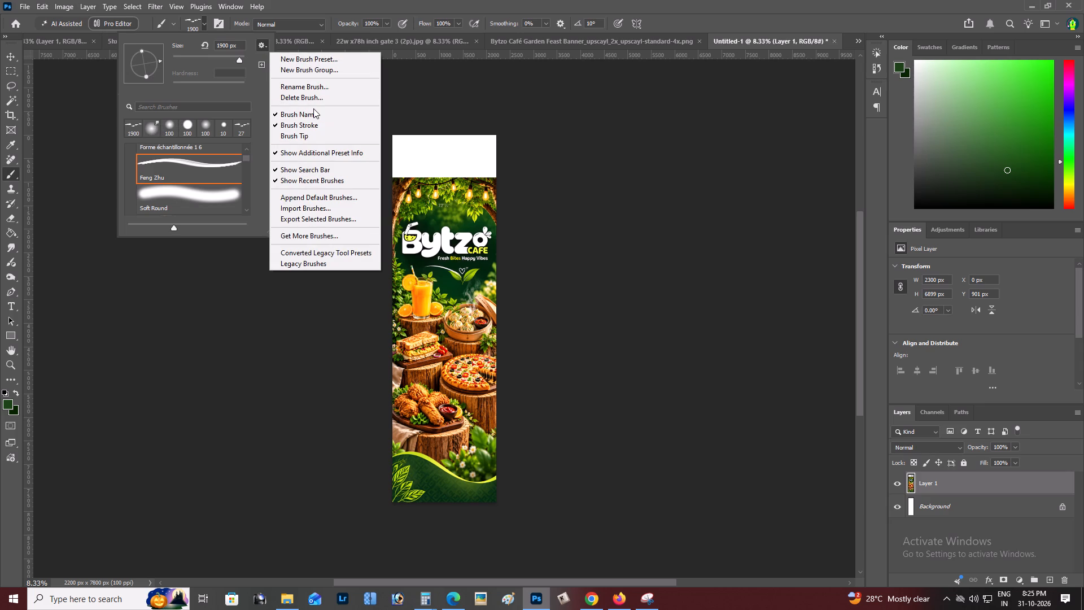
{"action": "left_click", "coordinate": [191, 102]}
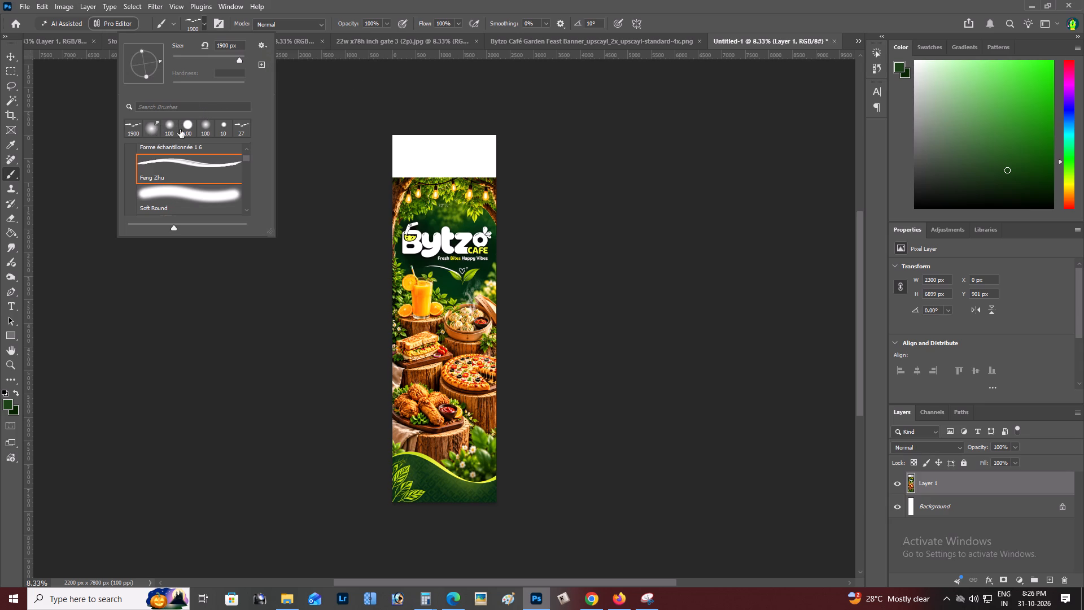
{"action": "double_click", "coordinate": [209, 124]}
{"action": "double_click", "coordinate": [199, 204]}
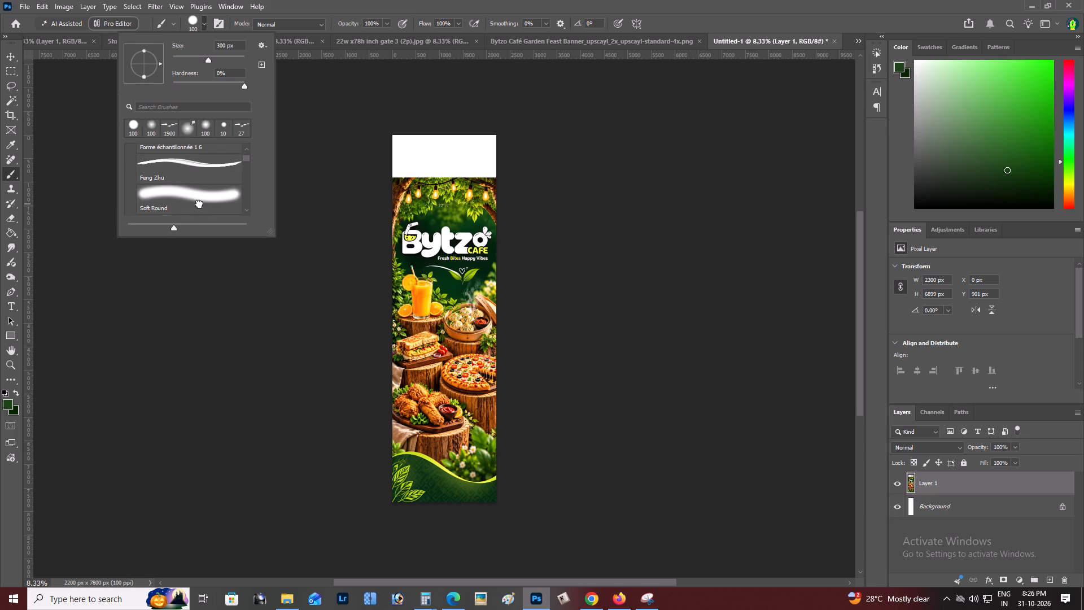
{"action": "key", "text": "bracketright"}
{"action": "key", "text": "bracketright"}
{"action": "key", "text": "bracketright"}
{"action": "key", "text": "bracketright"}
{"action": "key", "text": "bracketright"}
{"action": "key", "text": "bracketright"}
{"action": "key", "text": "bracketright"}
{"action": "key", "text": "bracketright"}
{"action": "key", "text": "bracketright"}
{"action": "key", "text": "bracketright"}
{"action": "key", "text": "bracketright"}
{"action": "key", "text": "bracketright"}
{"action": "key", "text": "bracketright"}
{"action": "key", "text": "bracketright"}
{"action": "key", "text": "bracketright"}
{"action": "key", "text": "bracketright"}
{"action": "key", "text": "bracketright"}
{"action": "key", "text": "bracketright"}
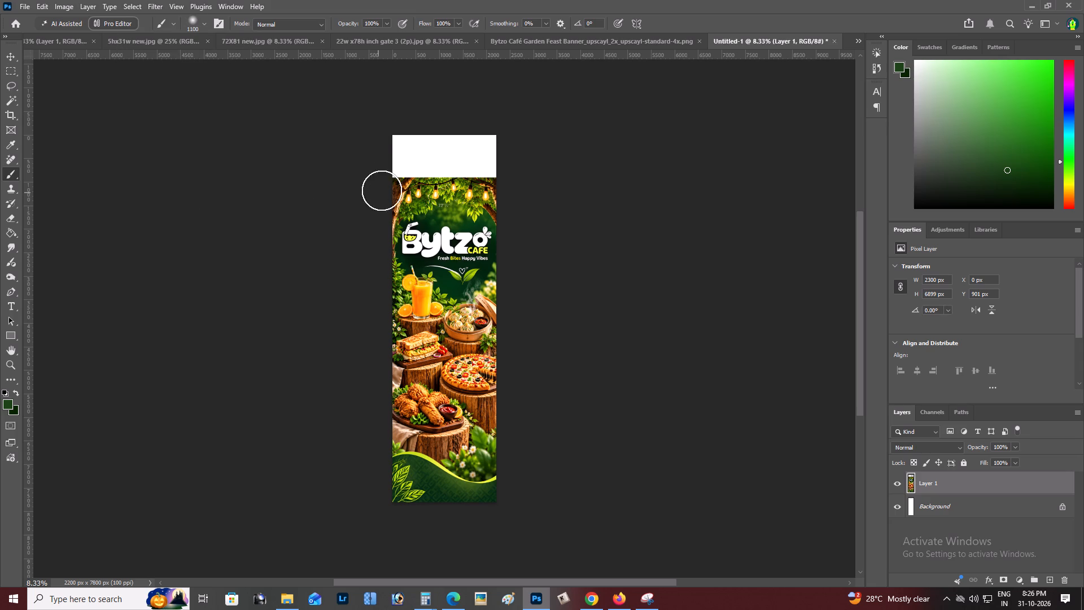
{"action": "left_click_drag", "start_coordinate": [403, 137], "coordinate": [381, 134]}
{"action": "key", "text": "bracketright"}
{"action": "type", "text": "]]"}
{"action": "key", "text": "bracketright"}
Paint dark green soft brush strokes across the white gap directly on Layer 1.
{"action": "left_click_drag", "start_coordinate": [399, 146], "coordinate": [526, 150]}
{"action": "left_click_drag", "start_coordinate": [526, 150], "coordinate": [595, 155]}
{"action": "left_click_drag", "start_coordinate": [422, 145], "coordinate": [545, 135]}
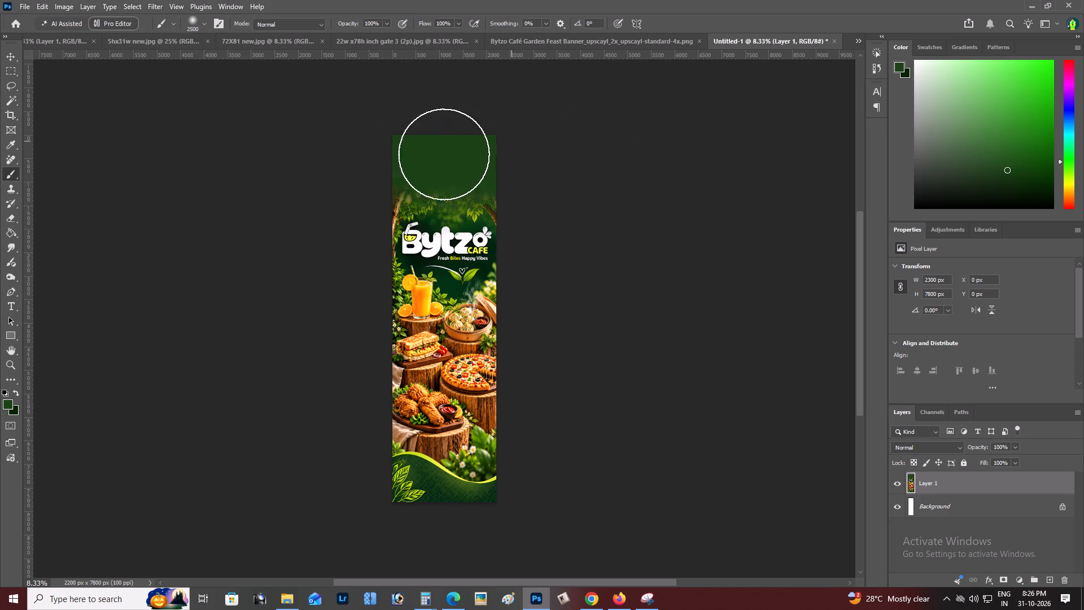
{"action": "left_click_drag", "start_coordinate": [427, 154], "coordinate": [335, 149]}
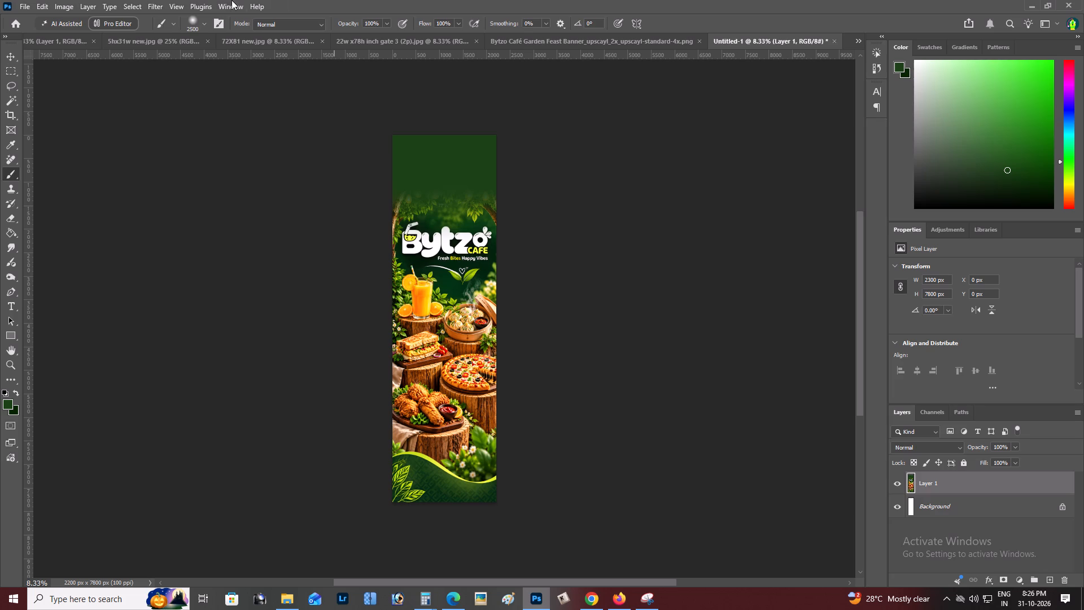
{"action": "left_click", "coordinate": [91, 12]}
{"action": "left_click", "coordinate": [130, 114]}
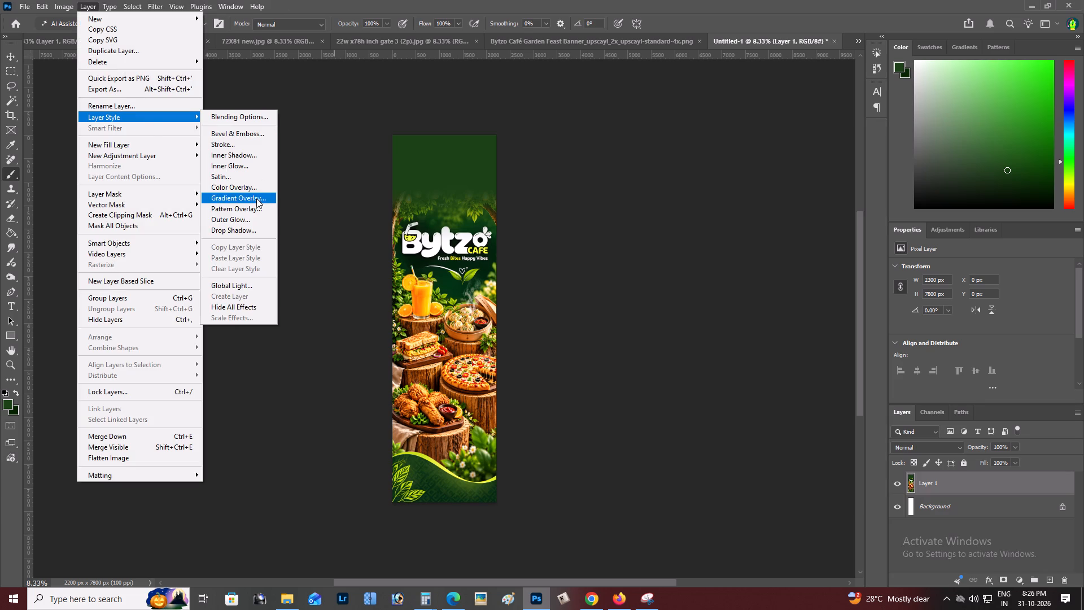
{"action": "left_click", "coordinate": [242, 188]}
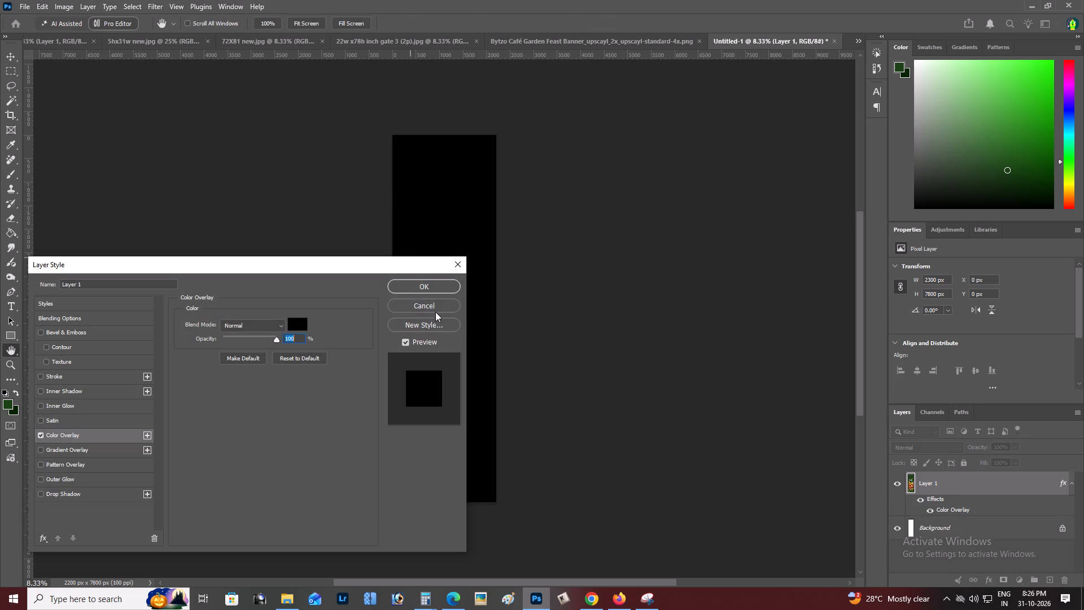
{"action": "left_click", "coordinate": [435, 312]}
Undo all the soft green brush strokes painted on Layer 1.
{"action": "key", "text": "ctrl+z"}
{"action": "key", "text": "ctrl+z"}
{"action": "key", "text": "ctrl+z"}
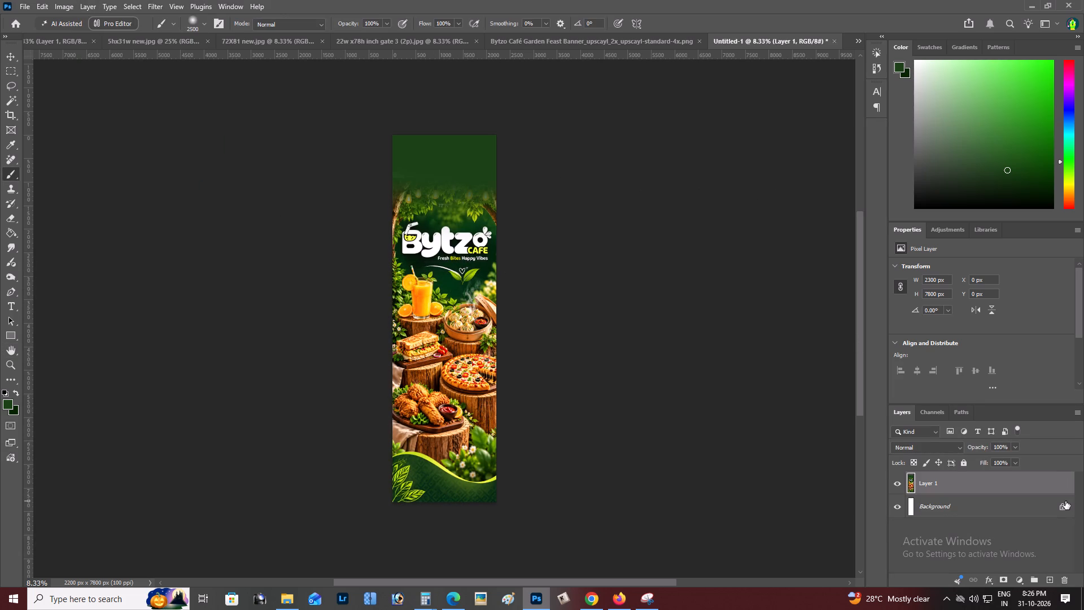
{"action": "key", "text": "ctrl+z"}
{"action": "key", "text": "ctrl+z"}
Add a new layer above Layer 1 and paint dark green soft strokes over the white gap and the image's upper edge.
{"action": "left_click", "coordinate": [1050, 582]}
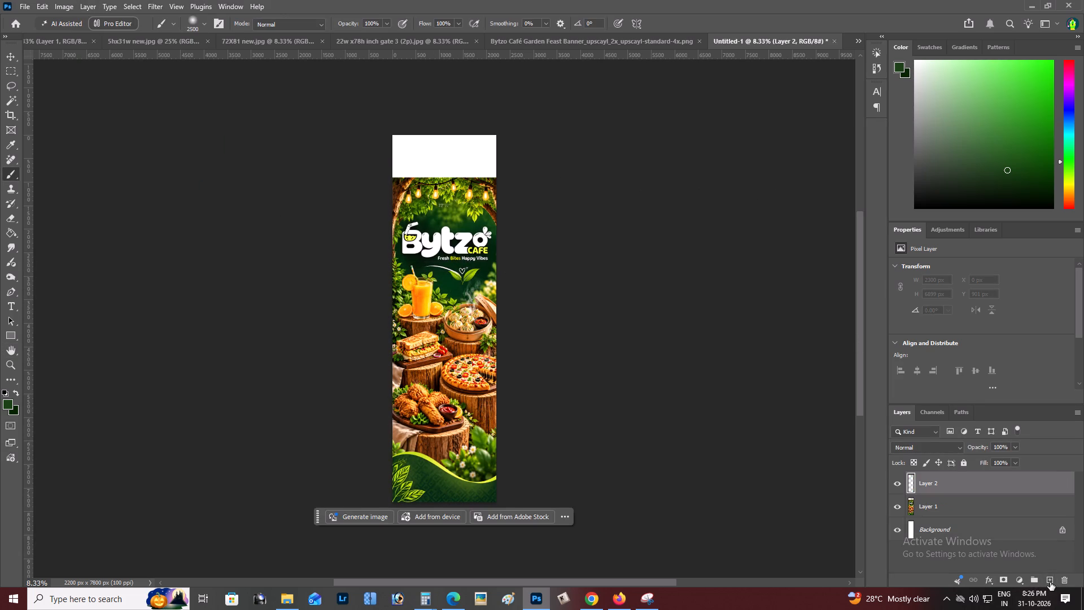
{"action": "left_click_drag", "start_coordinate": [329, 119], "coordinate": [719, 116]}
{"action": "left_click_drag", "start_coordinate": [581, 142], "coordinate": [230, 177]}
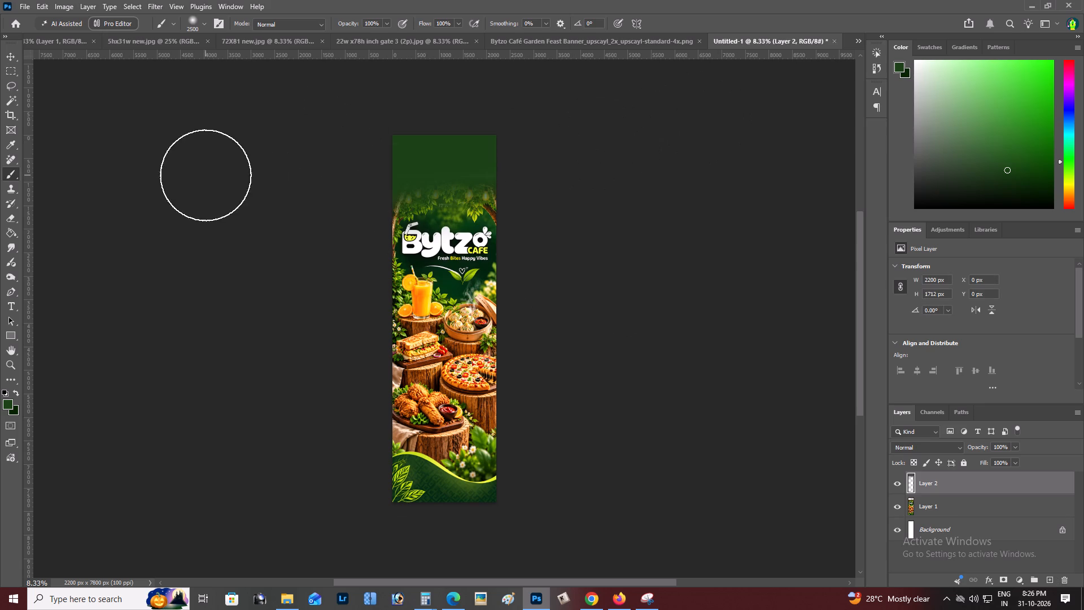
{"action": "left_click_drag", "start_coordinate": [458, 167], "coordinate": [583, 170]}
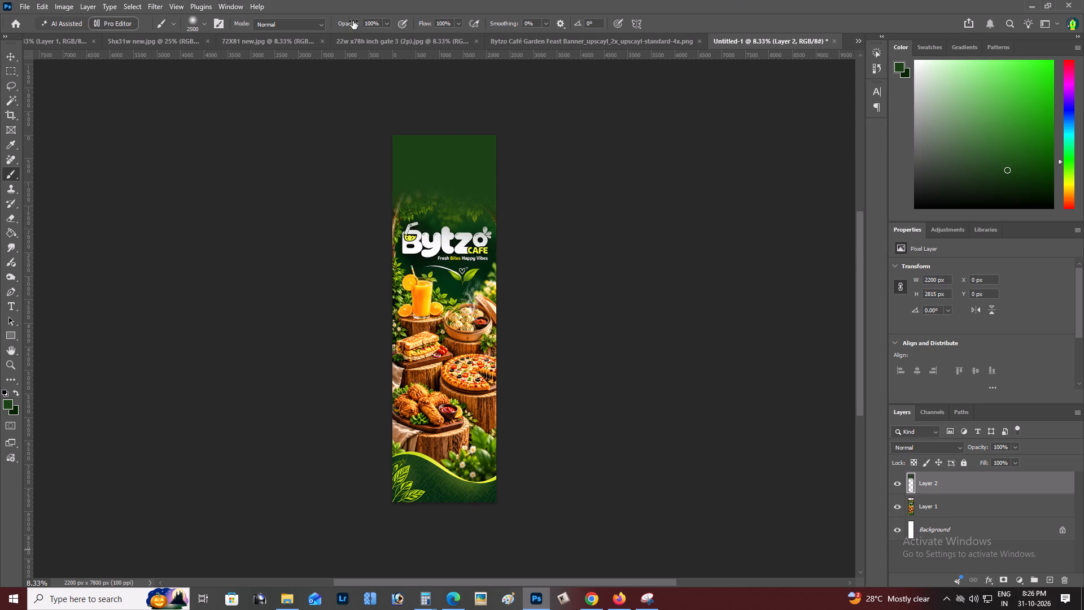
Apply a Color Overlay to Layer 2 in the dark green #04250f sampled from the banner background beside the logo.
{"action": "left_click", "coordinate": [84, 3]}
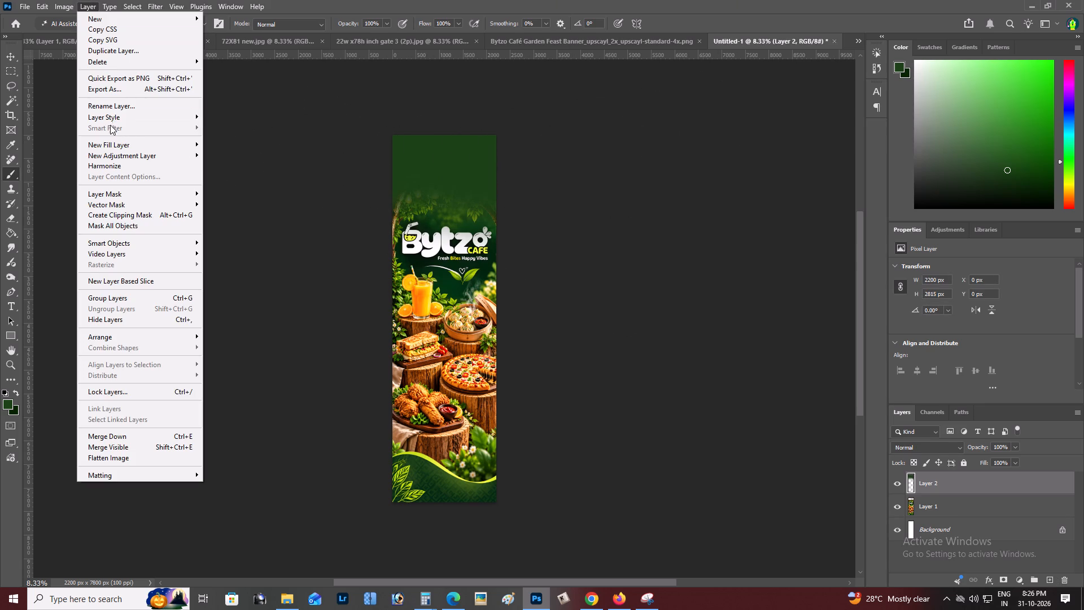
{"action": "left_click", "coordinate": [107, 121]}
{"action": "left_click", "coordinate": [228, 182]}
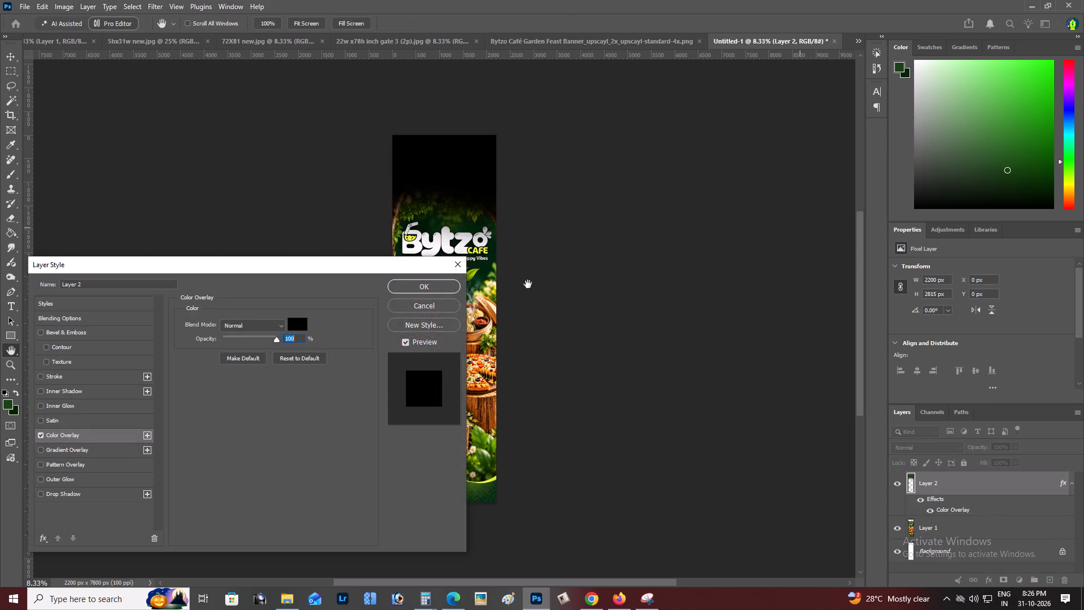
{"action": "left_click", "coordinate": [294, 327]}
{"action": "left_click", "coordinate": [492, 249]}
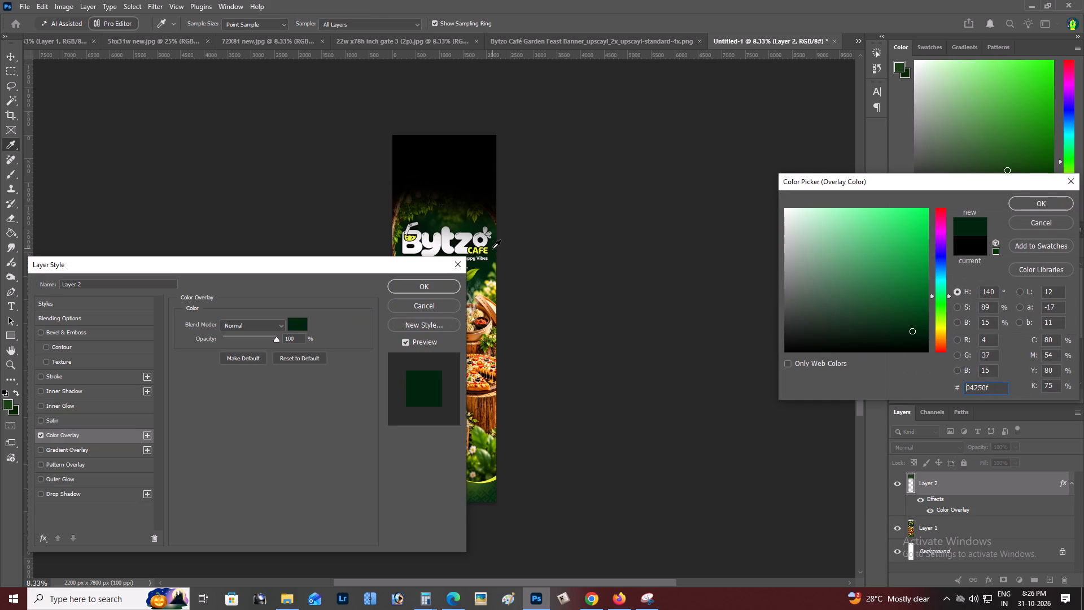
{"action": "key", "text": "Return"}
{"action": "key", "text": "Return"}
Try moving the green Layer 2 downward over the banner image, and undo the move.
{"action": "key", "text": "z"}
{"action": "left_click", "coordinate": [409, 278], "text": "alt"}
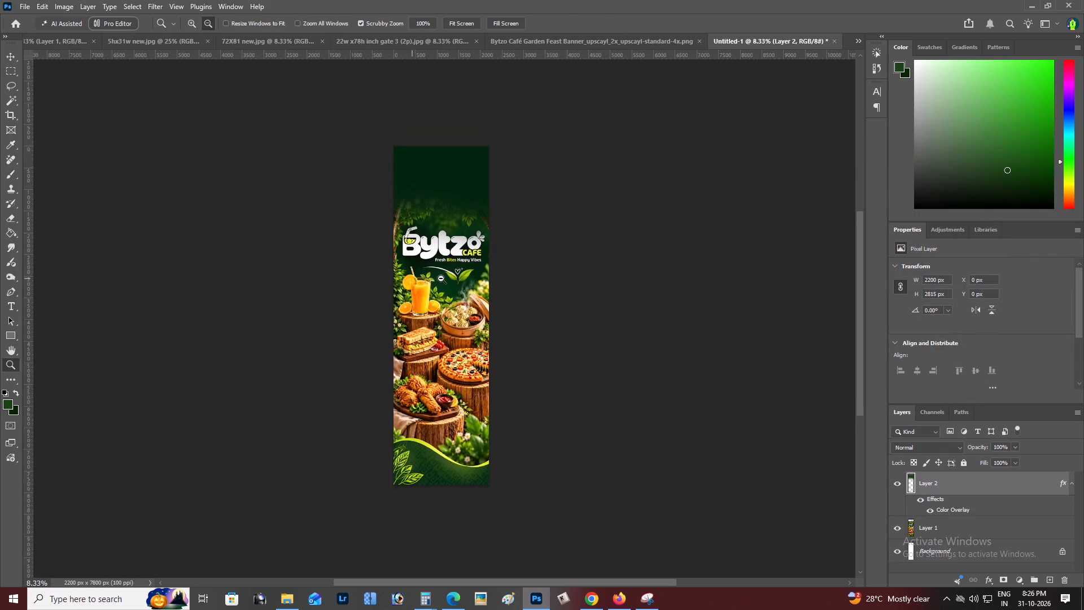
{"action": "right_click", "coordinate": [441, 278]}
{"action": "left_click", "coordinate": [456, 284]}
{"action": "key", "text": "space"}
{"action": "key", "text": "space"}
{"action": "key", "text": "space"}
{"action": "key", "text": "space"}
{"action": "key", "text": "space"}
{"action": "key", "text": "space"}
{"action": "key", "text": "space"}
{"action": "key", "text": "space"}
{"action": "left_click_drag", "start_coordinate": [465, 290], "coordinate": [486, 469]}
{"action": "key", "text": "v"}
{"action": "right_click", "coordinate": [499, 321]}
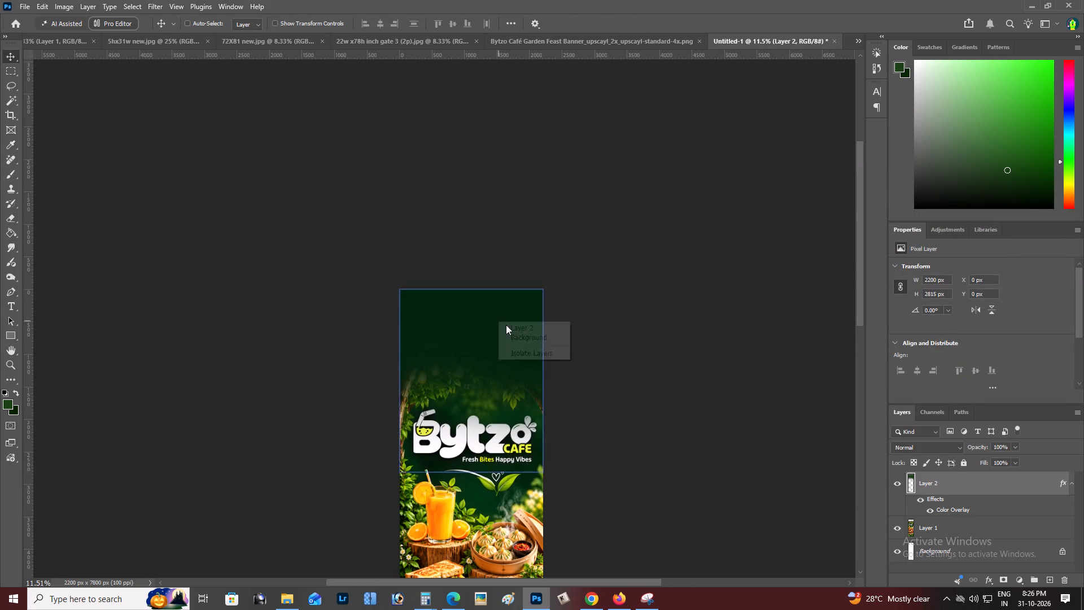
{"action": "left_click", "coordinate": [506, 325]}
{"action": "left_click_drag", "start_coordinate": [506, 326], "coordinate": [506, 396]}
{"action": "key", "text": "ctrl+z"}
Select the image on Layer 1, try moving it down, undo that move, and bring Layer 1 in front of Layer 2.
{"action": "scroll", "coordinate": [503, 508], "scroll_direction": "down", "scroll_amount": 4}
{"action": "right_click", "coordinate": [470, 493]}
{"action": "left_click", "coordinate": [490, 500]}
{"action": "left_click_drag", "start_coordinate": [493, 509], "coordinate": [493, 545]}
{"action": "key", "text": "ctrl+z"}
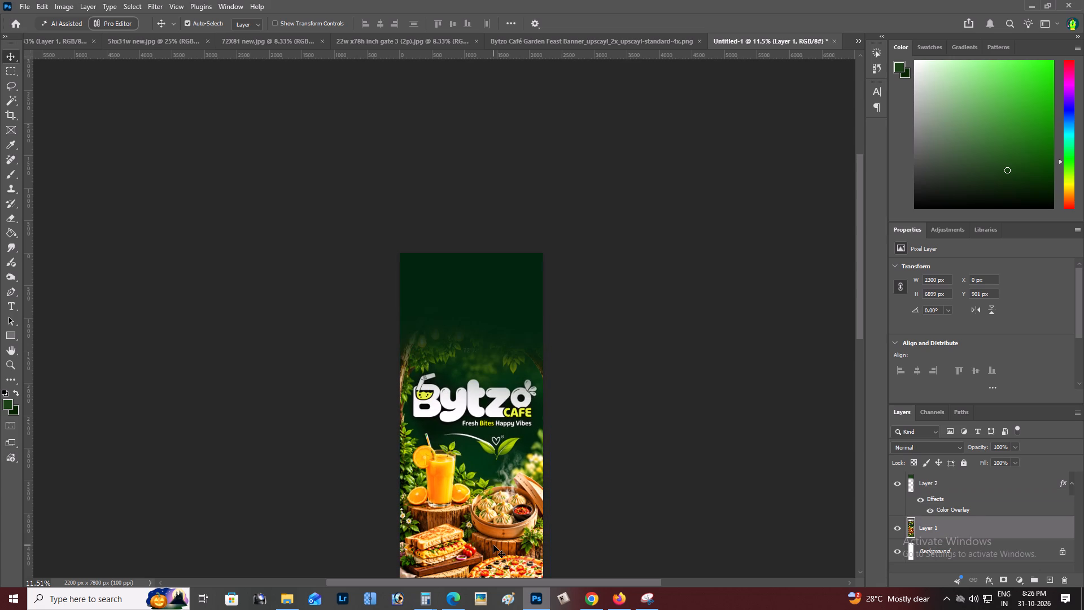
{"action": "key", "text": "ctrl+shift+bracketright"}
Examine the join between the dark green band and the image, and the rest of the banner down to its bottom edge.
{"action": "key", "text": "z"}
{"action": "left_click", "coordinate": [455, 345], "text": "alt"}
{"action": "key", "text": "space"}
{"action": "key", "text": "space"}
{"action": "key", "text": "space"}
{"action": "key", "text": "space"}
{"action": "key", "text": "space"}
{"action": "key", "text": "space"}
{"action": "key", "text": "space"}
{"action": "key", "text": "space"}
{"action": "key", "text": "space"}
{"action": "key", "text": "space"}
{"action": "key", "text": "space"}
{"action": "left_click_drag", "start_coordinate": [457, 340], "coordinate": [476, 260]}
{"action": "key", "text": "z"}
{"action": "left_click", "coordinate": [480, 264], "text": "alt"}
{"action": "right_click", "coordinate": [482, 263]}
{"action": "left_click", "coordinate": [496, 267]}
{"action": "key", "text": "space"}
{"action": "key", "text": "space"}
{"action": "key", "text": "space"}
{"action": "key", "text": "space"}
{"action": "key", "text": "space"}
{"action": "key", "text": "space"}
{"action": "key", "text": "space"}
{"action": "key", "text": "space"}
{"action": "key", "text": "space"}
{"action": "key", "text": "space"}
{"action": "key", "text": "space"}
{"action": "key", "text": "space"}
{"action": "key", "text": "space"}
{"action": "key", "text": "space"}
{"action": "key", "text": "space"}
{"action": "key", "text": "space"}
{"action": "left_click_drag", "start_coordinate": [496, 267], "coordinate": [477, 283]}
{"action": "scroll", "coordinate": [500, 324], "scroll_direction": "down", "scroll_amount": 4}
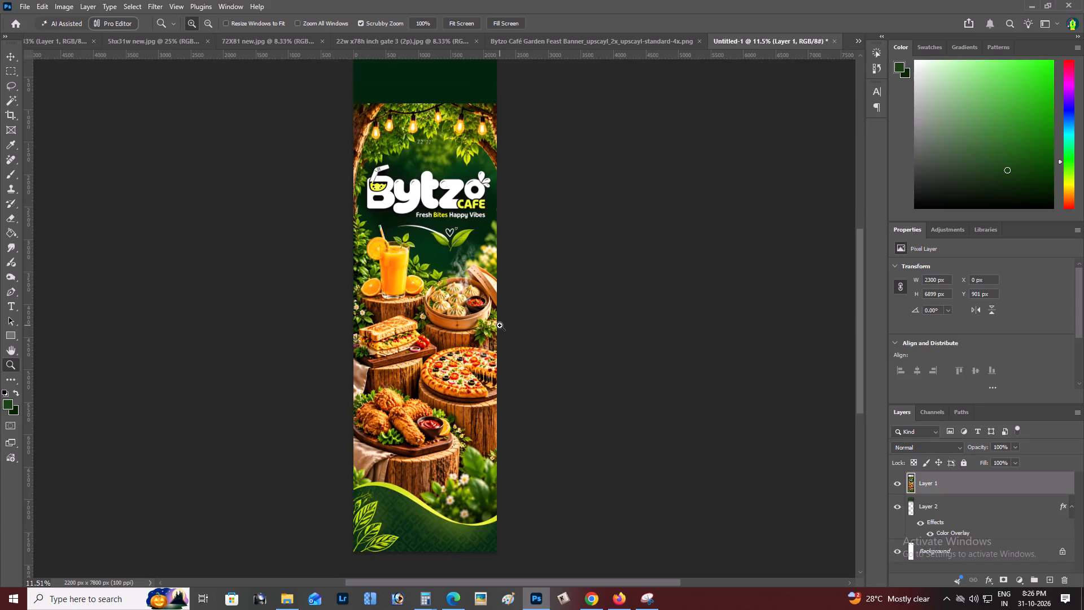
{"action": "scroll", "coordinate": [513, 319], "scroll_direction": "down", "scroll_amount": 2}
{"action": "key", "text": "z"}
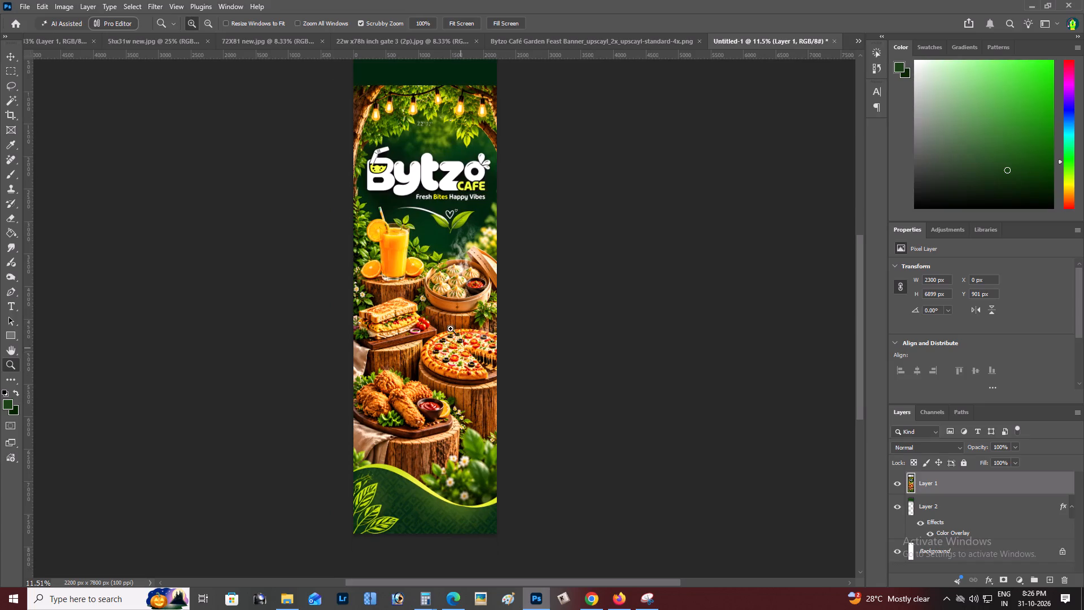
{"action": "left_click", "coordinate": [448, 324], "text": "alt"}
{"action": "right_click", "coordinate": [448, 324]}
{"action": "double_click", "coordinate": [463, 329]}
Compare the banner with the original image on the Create 8K Design page in Edge, and return to the Photoshop document.
{"action": "key", "text": "alt+Tab"}
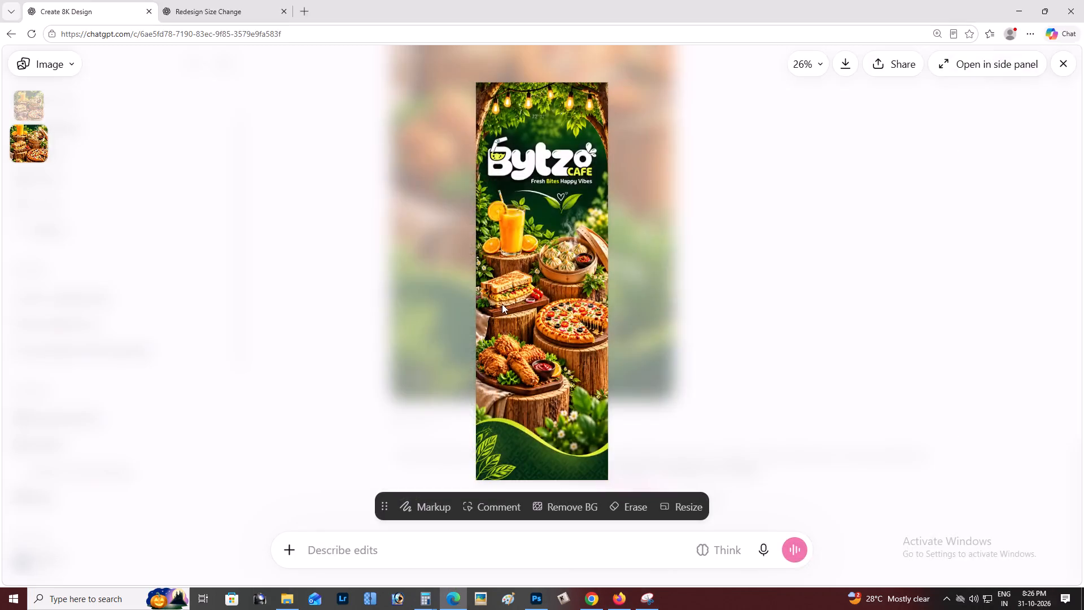
{"action": "key", "text": "alt+Tab"}
{"action": "key", "text": "space"}
{"action": "key", "text": "space"}
{"action": "key", "text": "space"}
{"action": "left_click_drag", "start_coordinate": [473, 183], "coordinate": [476, 194]}
{"action": "double_click", "coordinate": [456, 164]}
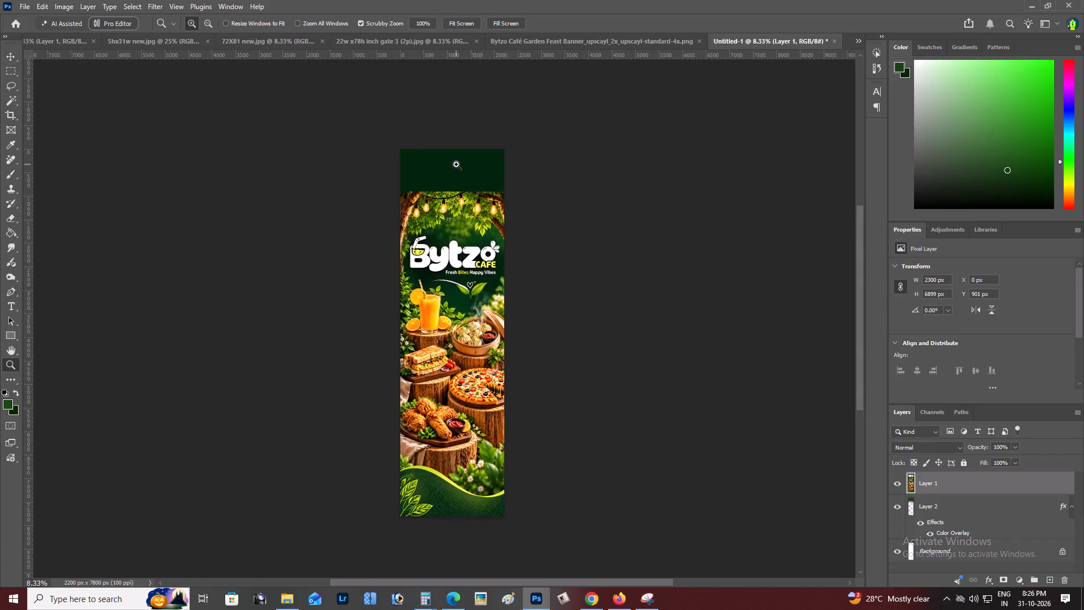
Go through the open windows to switch away from the Photoshop document.
{"action": "key", "text": "alt+Tab"}
{"action": "key", "text": "alt+Tab"}
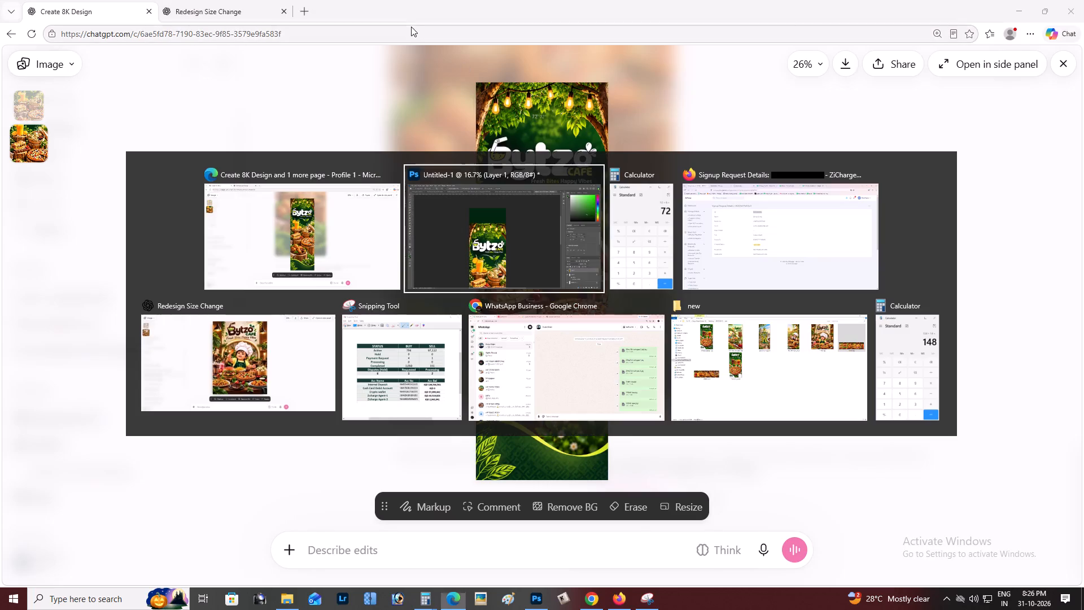
{"action": "key", "text": "alt+Tab"}
{"action": "key", "text": "alt+Tab"}
{"action": "key", "text": "alt+Tab"}
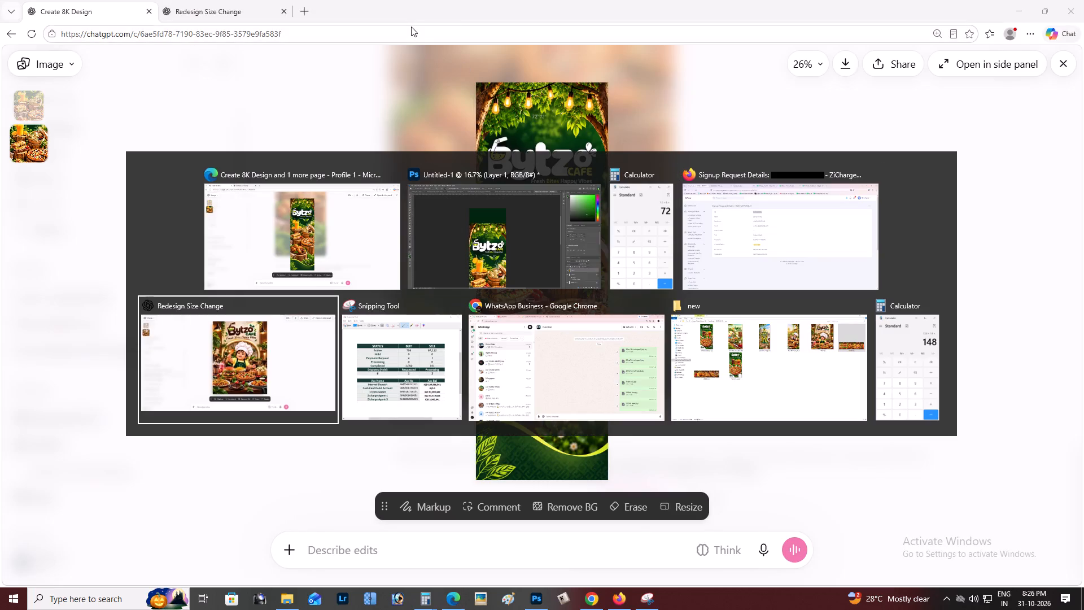
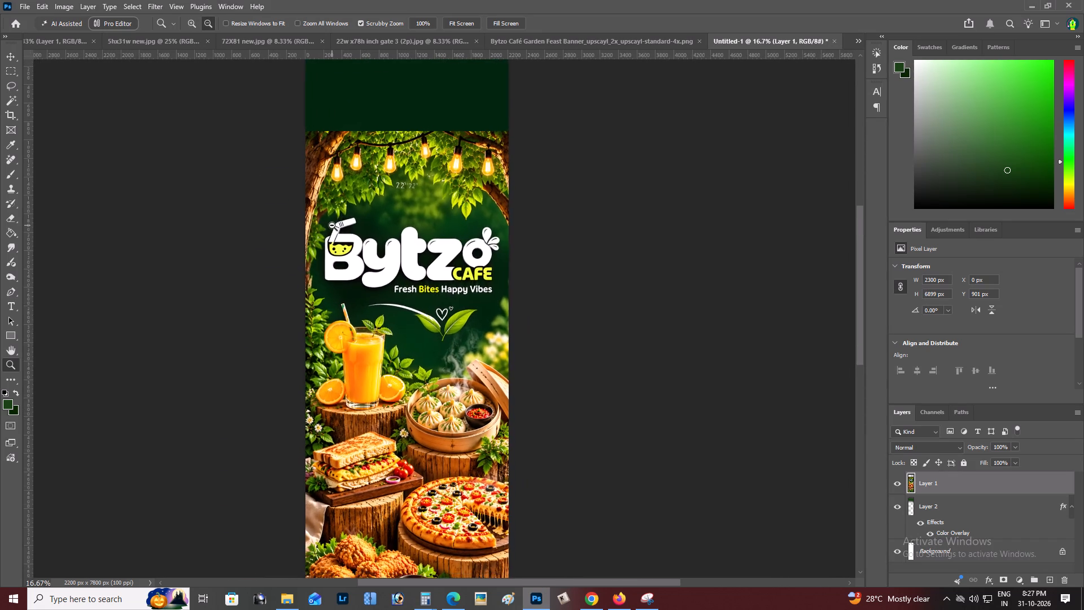
Select a full-width area about 2200 × 1205 px at the banner's top, overlapping the image, and add a new layer above Layer 1.
{"action": "key", "text": "m"}
{"action": "left_click_drag", "start_coordinate": [289, 121], "coordinate": [479, 200]}
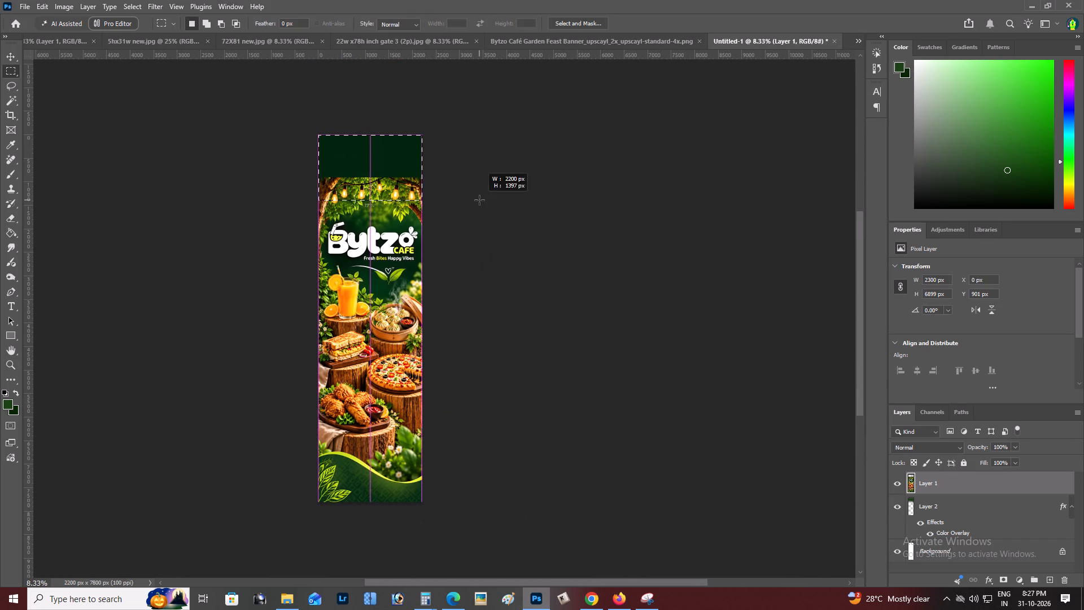
{"action": "left_click_drag", "start_coordinate": [479, 200], "coordinate": [519, 191]}
{"action": "left_click", "coordinate": [1051, 582]}
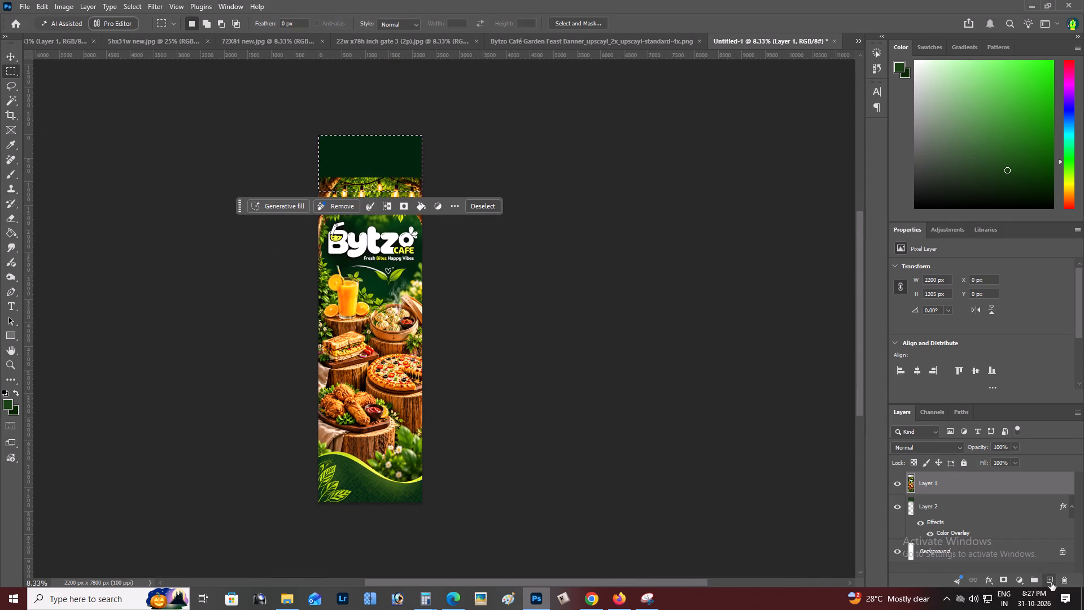
Fill the selected area on the new layer with yellow-green #d0e51e sampled from the wavy stripe near the banner's bottom.
{"action": "left_click", "coordinate": [425, 203]}
{"action": "left_click", "coordinate": [432, 238]}
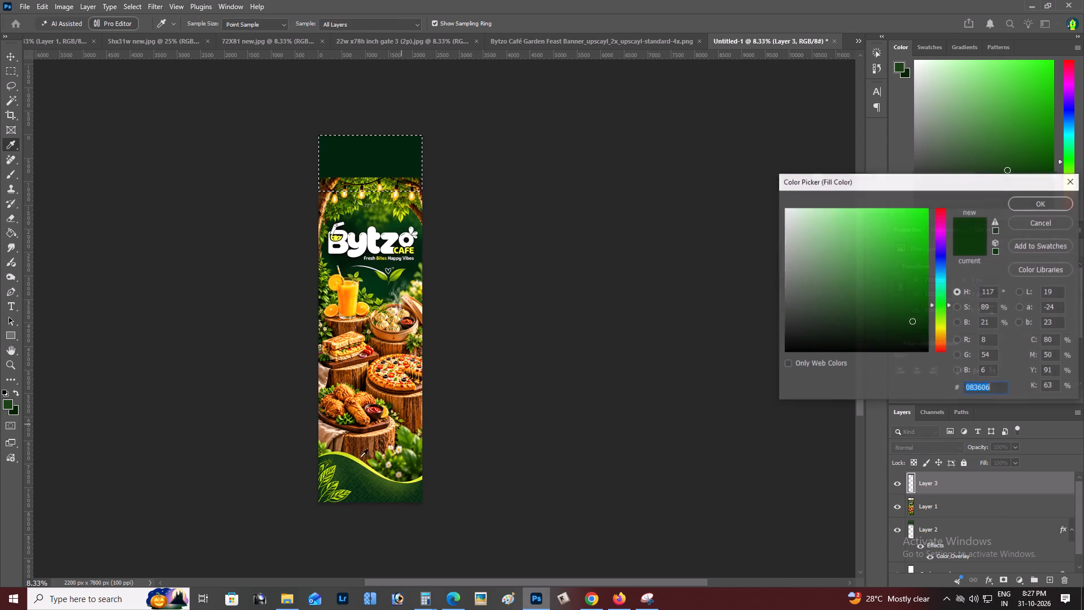
{"action": "left_click", "coordinate": [348, 457]}
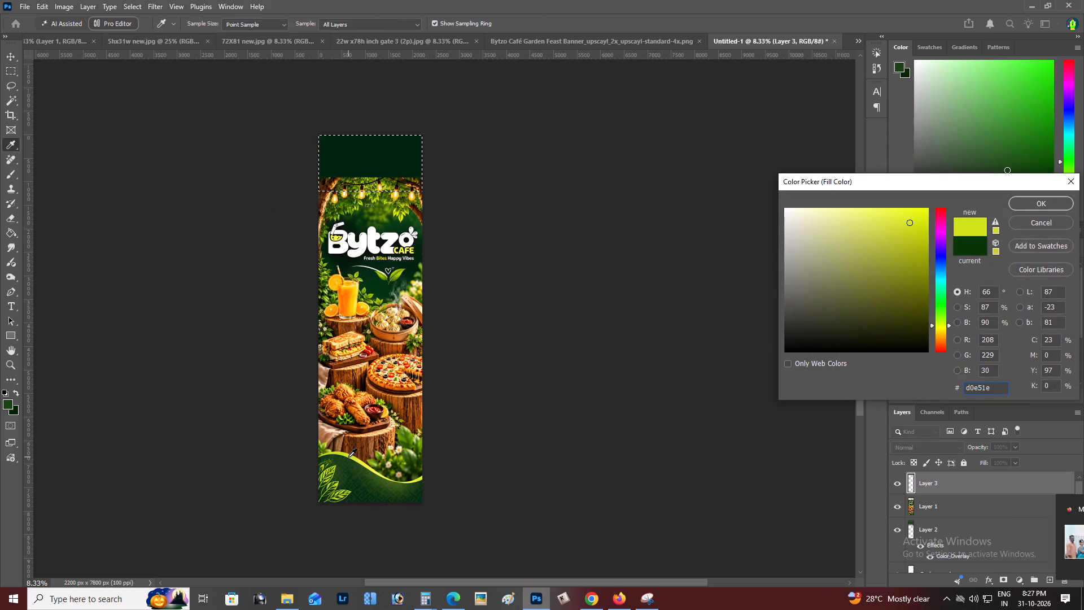
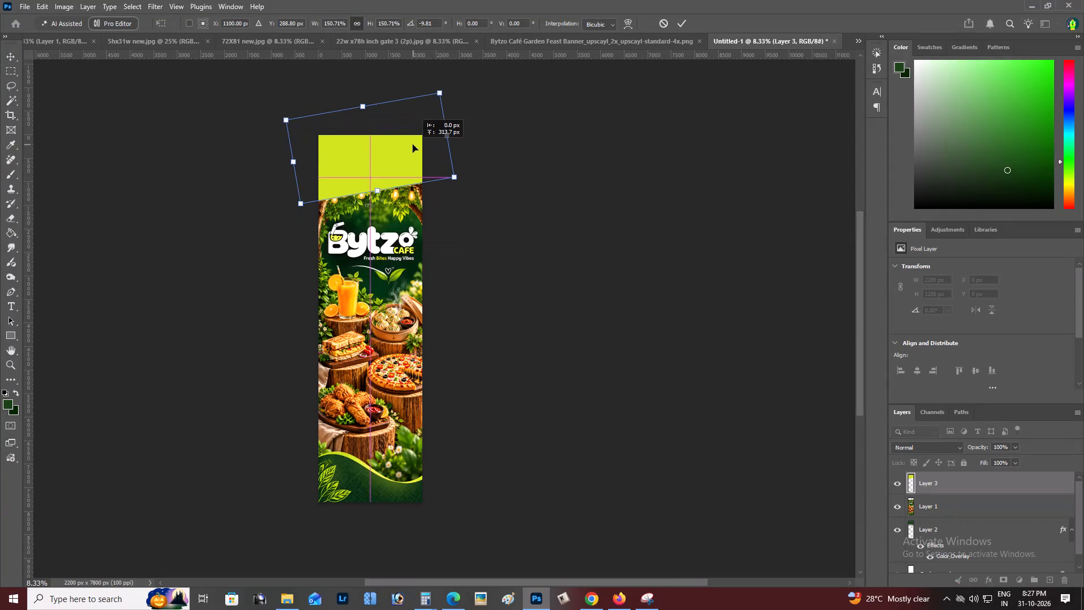
Place the yellow-green block, scaled to about 151% and rotated about -9.8°, across the banner's top with its slanted edge above the image.
{"action": "left_click_drag", "start_coordinate": [413, 145], "coordinate": [401, 143]}
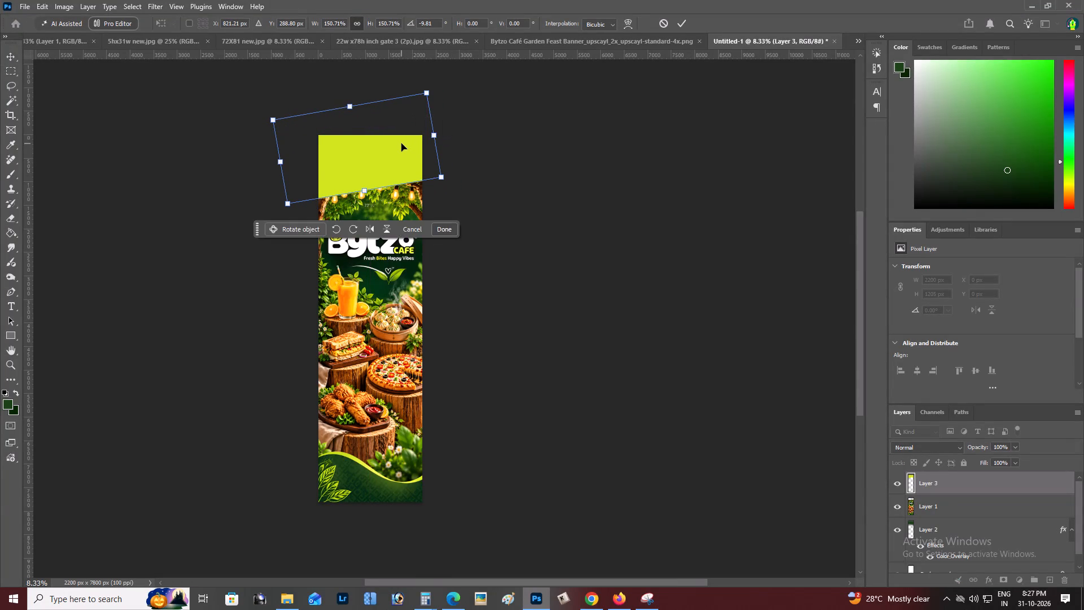
{"action": "key", "text": "ctrl+Return"}
{"action": "key", "text": "z"}
{"action": "left_click", "coordinate": [417, 143], "text": "alt"}
{"action": "key", "text": "space"}
{"action": "left_click_drag", "start_coordinate": [417, 143], "coordinate": [417, 162]}
{"action": "key", "text": "z"}
{"action": "left_click", "coordinate": [349, 175]}
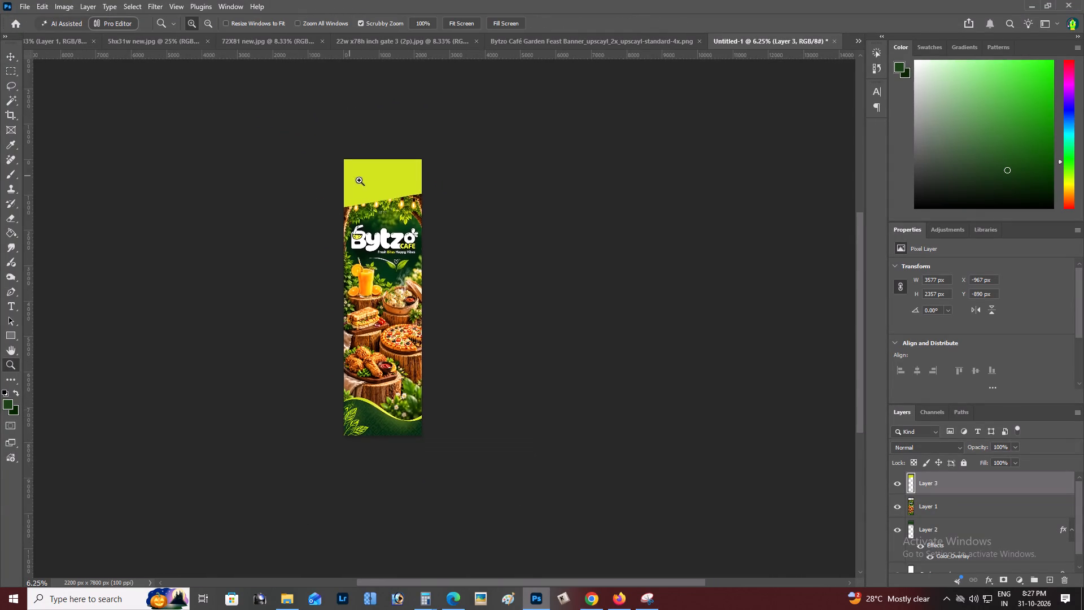
{"action": "left_click_drag", "start_coordinate": [372, 186], "coordinate": [383, 191]}
{"action": "key", "text": "v"}
{"action": "left_click_drag", "start_coordinate": [418, 198], "coordinate": [412, 185]}
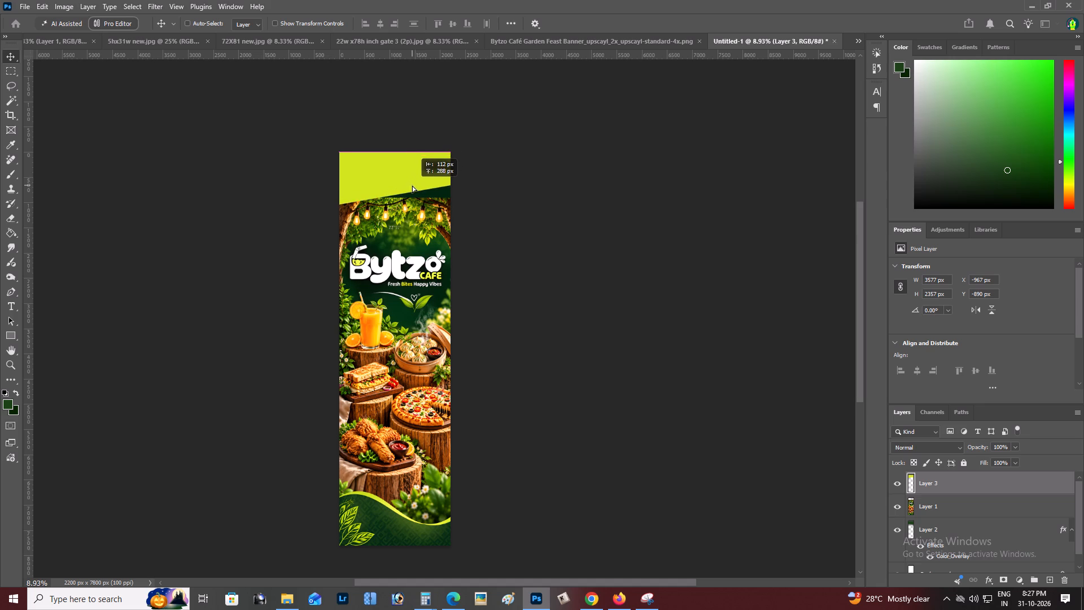
{"action": "left_click_drag", "start_coordinate": [412, 185], "coordinate": [409, 172]}
On Layer 1, stretch a full-width strip about 2200 × 1064 px at the image's top upward to about 1204 px high.
{"action": "right_click", "coordinate": [414, 204]}
{"action": "left_click", "coordinate": [426, 208]}
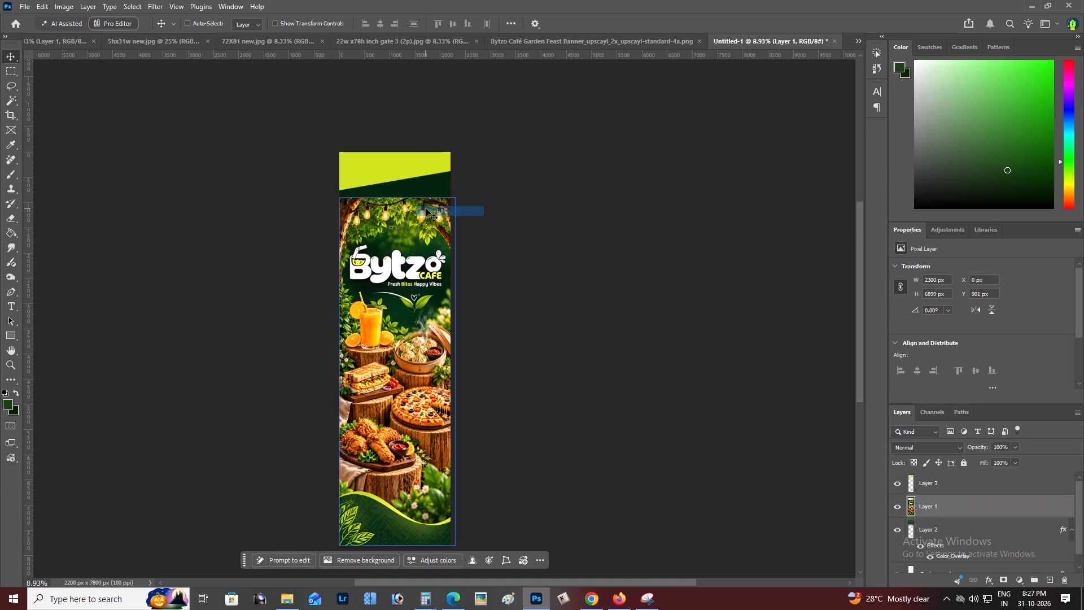
{"action": "key", "text": "m"}
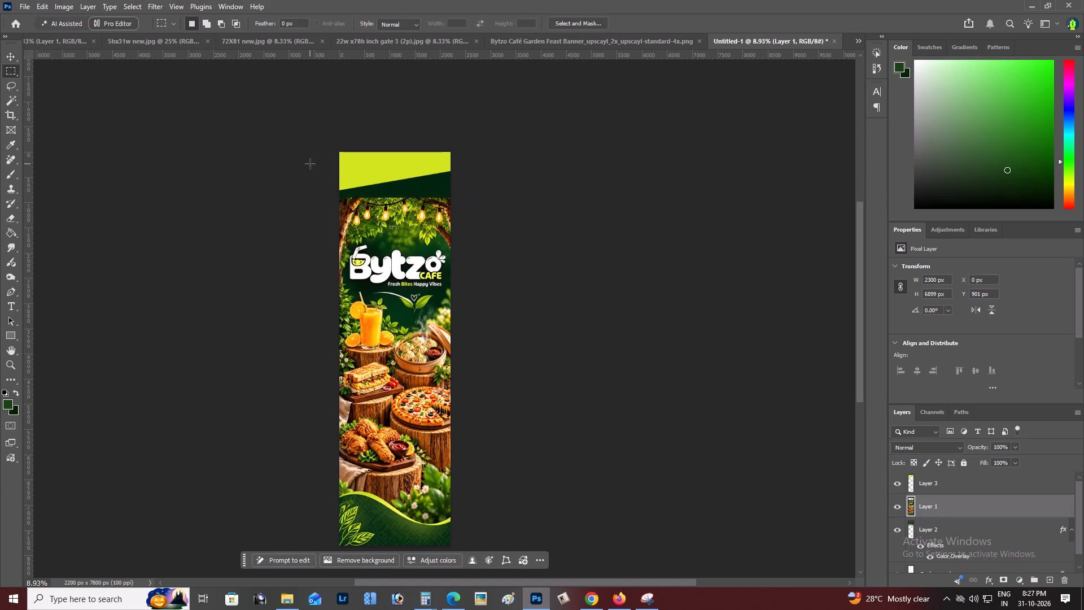
{"action": "left_click_drag", "start_coordinate": [316, 186], "coordinate": [484, 247]}
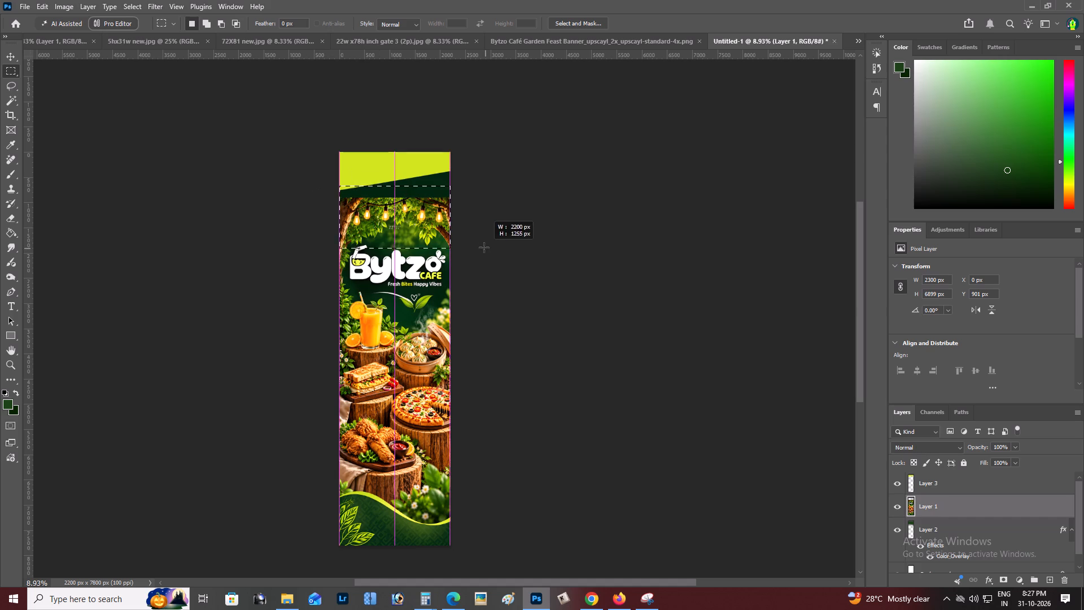
{"action": "left_click_drag", "start_coordinate": [484, 247], "coordinate": [482, 239]}
{"action": "key", "text": "ctrl+t"}
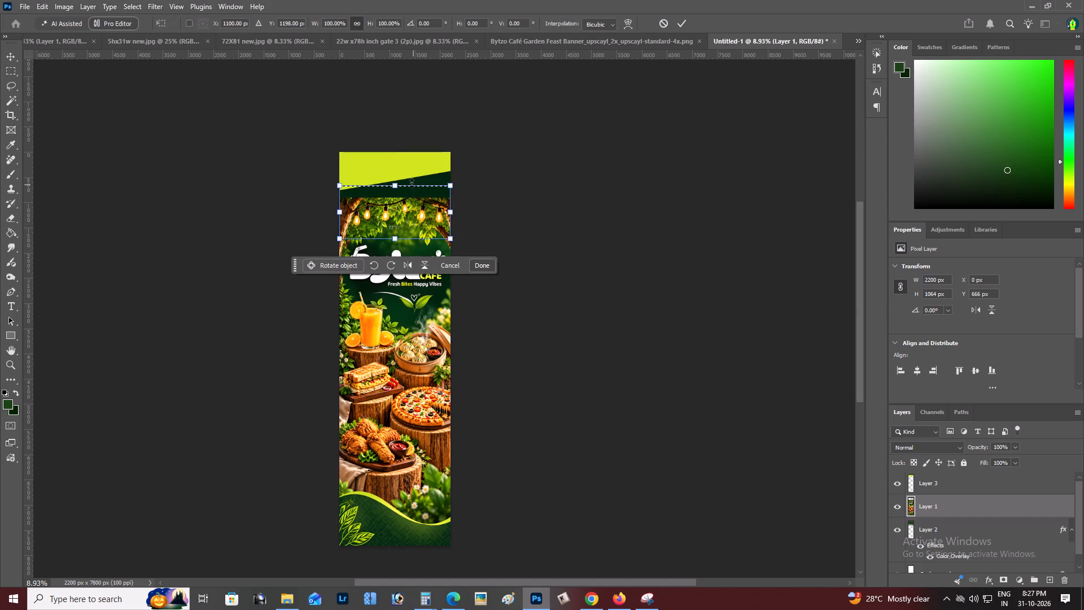
{"action": "left_click_drag", "start_coordinate": [410, 183], "coordinate": [415, 159], "text": "shift"}
{"action": "key", "text": "ctrl+shift+Return"}
{"action": "key", "text": "z"}
{"action": "left_click", "coordinate": [404, 186], "text": "alt"}
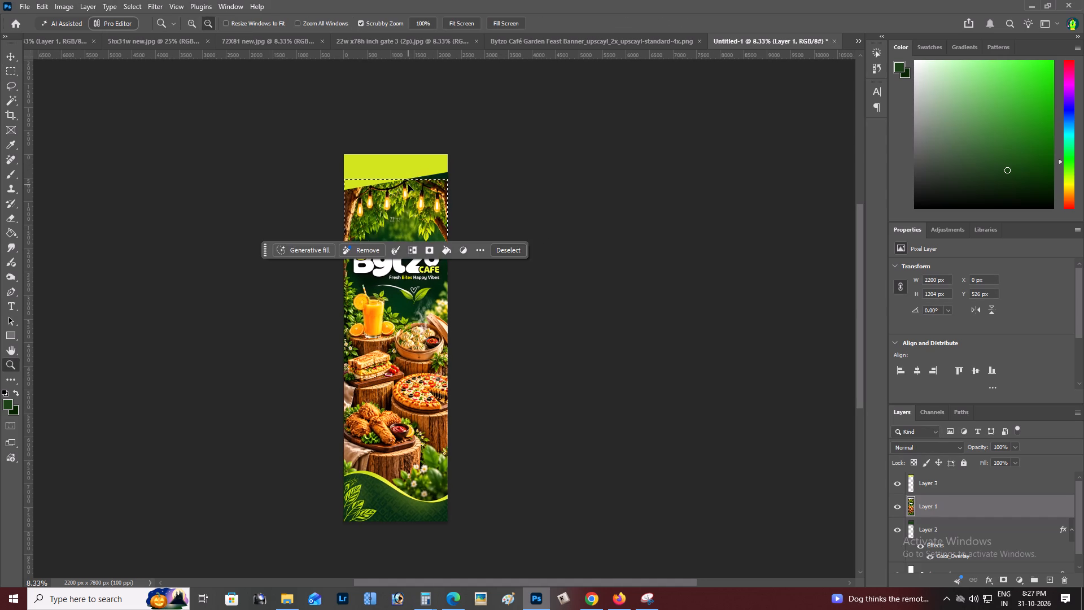
{"action": "key", "text": "ctrl+d"}
Rotate the yellow-green block on Layer 3 by about 1.7°, scale it to about 104%, and nudge it down slightly.
{"action": "key", "text": "space"}
{"action": "left_click_drag", "start_coordinate": [409, 185], "coordinate": [413, 231]}
{"action": "key", "text": "z"}
{"action": "left_click", "coordinate": [413, 232], "text": "alt"}
{"action": "right_click", "coordinate": [418, 234]}
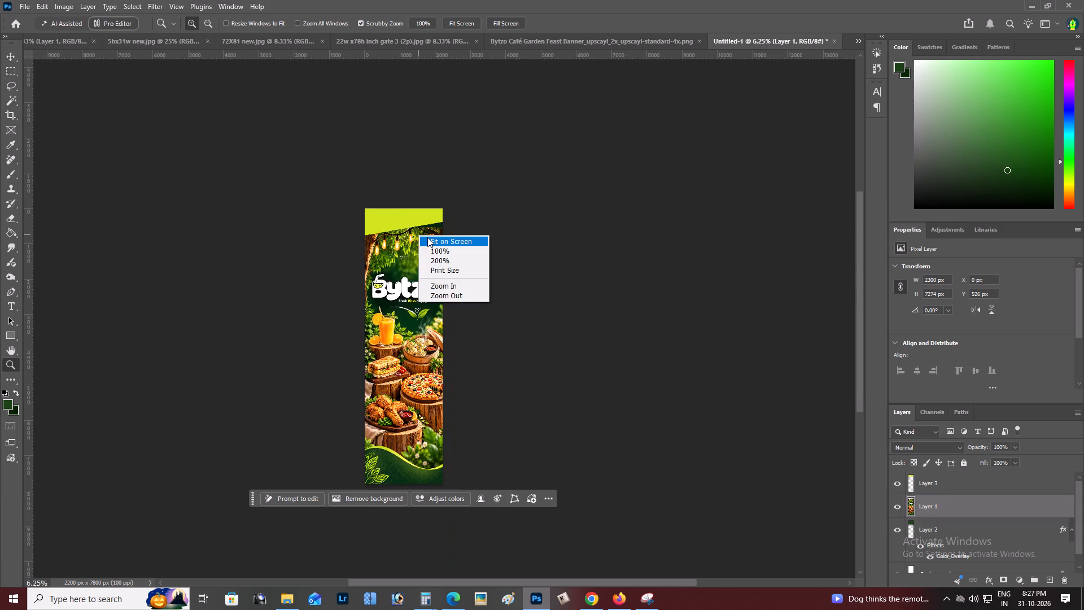
{"action": "left_click", "coordinate": [427, 237]}
{"action": "key", "text": "space"}
{"action": "left_click_drag", "start_coordinate": [429, 243], "coordinate": [427, 302]}
{"action": "key", "text": "z"}
{"action": "left_click", "coordinate": [485, 206], "text": "alt"}
{"action": "key", "text": "space"}
{"action": "left_click_drag", "start_coordinate": [452, 218], "coordinate": [376, 258]}
{"action": "key", "text": "v"}
{"action": "right_click", "coordinate": [344, 216]}
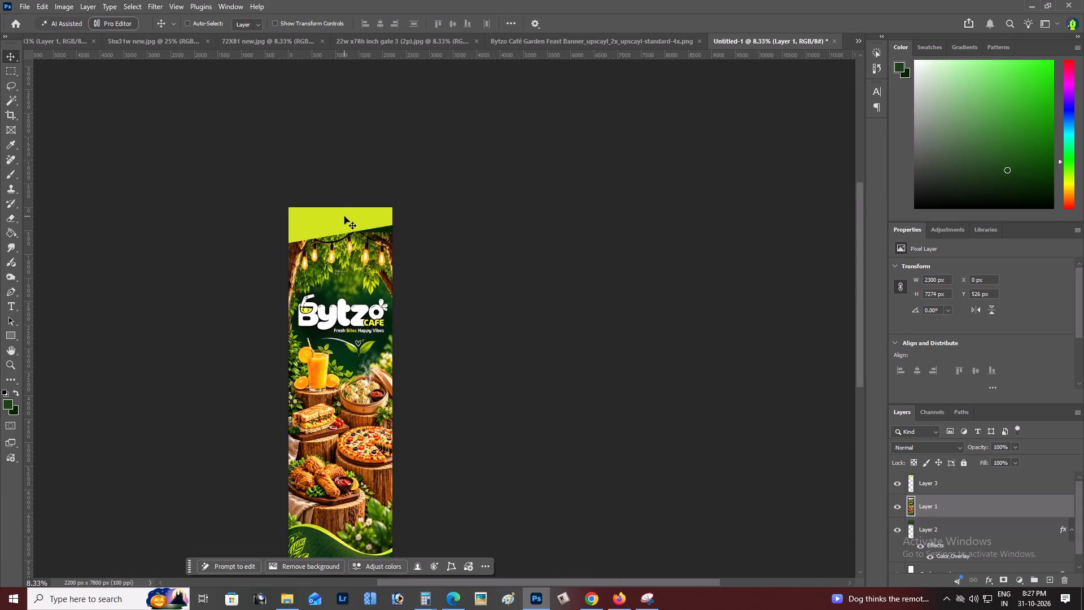
{"action": "left_click", "coordinate": [361, 224]}
{"action": "key", "text": "ctrl+t"}
{"action": "left_click_drag", "start_coordinate": [434, 180], "coordinate": [440, 183]}
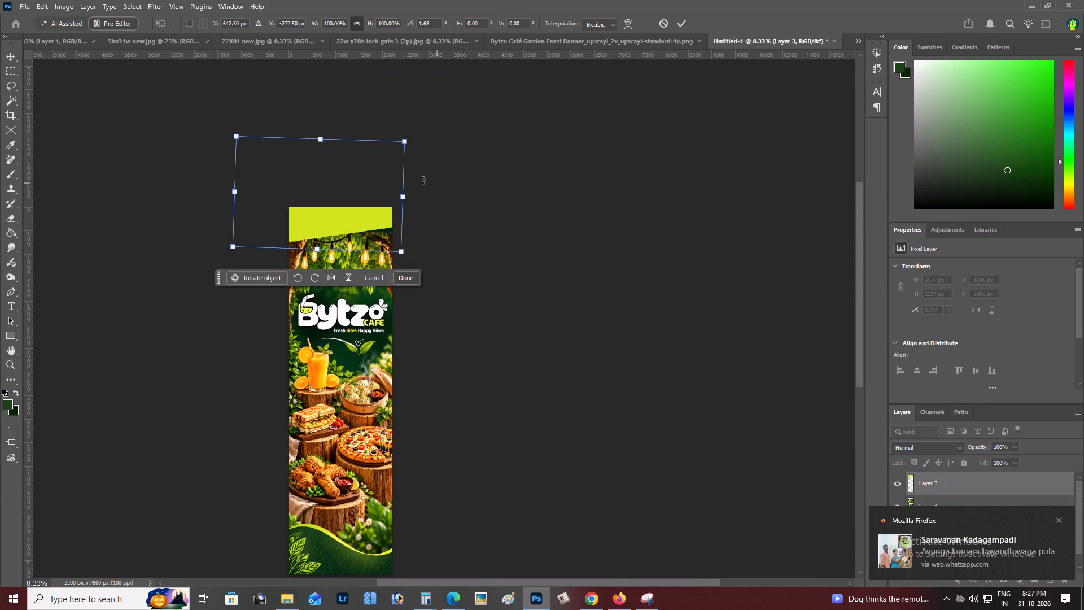
{"action": "left_click_drag", "start_coordinate": [404, 146], "coordinate": [409, 146], "text": "alt"}
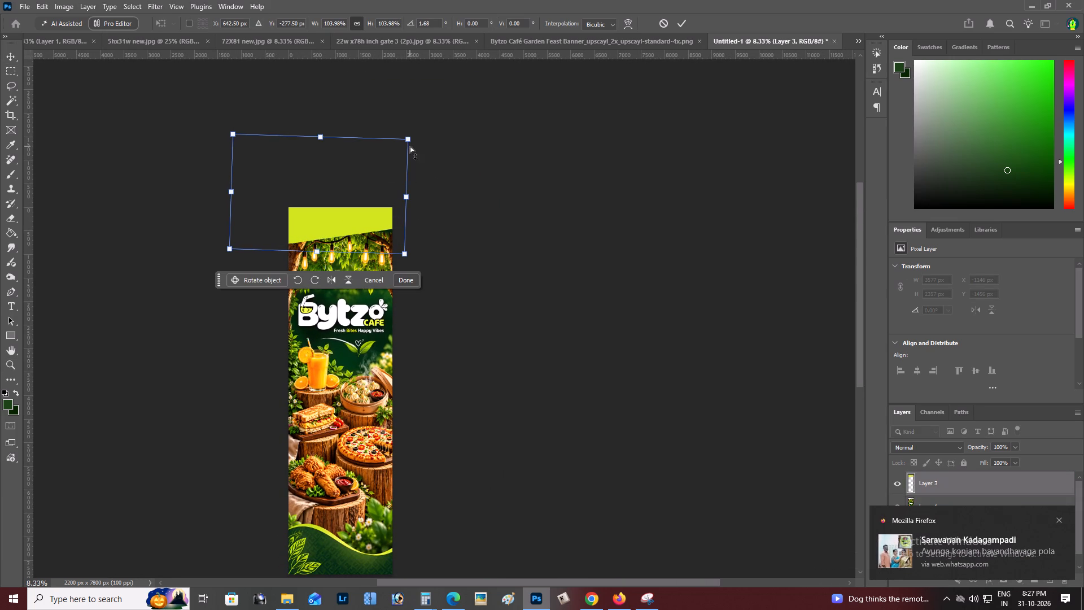
{"action": "key", "text": "ctrl+Return"}
{"action": "key", "text": "v"}
{"action": "key", "text": "shift+Down"}
{"action": "key", "text": "shift+Down"}
Examine the whole banner, checking how the slanted yellow-green top meets the stretched image.
{"action": "key", "text": "z"}
{"action": "left_click", "coordinate": [346, 267], "text": "alt"}
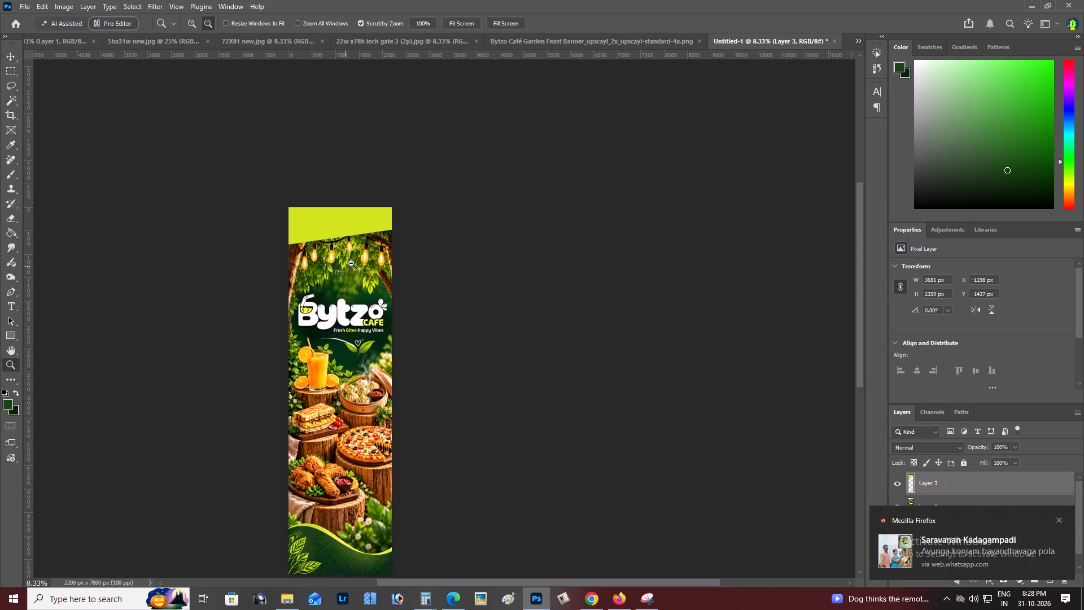
{"action": "right_click", "coordinate": [351, 263]}
{"action": "left_click", "coordinate": [374, 269]}
{"action": "key", "text": "space"}
{"action": "left_click_drag", "start_coordinate": [374, 269], "coordinate": [383, 272]}
{"action": "key", "text": "z"}
{"action": "left_click", "coordinate": [374, 269]}
{"action": "right_click", "coordinate": [374, 265]}
{"action": "left_click", "coordinate": [394, 271]}
{"action": "key", "text": "space"}
{"action": "left_click_drag", "start_coordinate": [398, 272], "coordinate": [449, 267]}
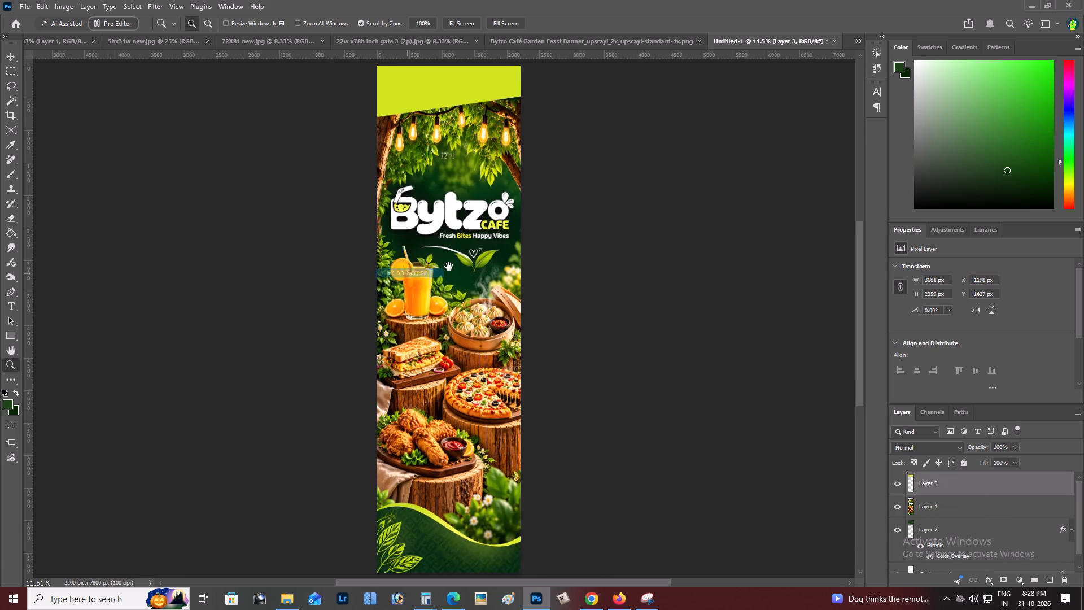
{"action": "left_click_drag", "start_coordinate": [449, 267], "coordinate": [455, 265]}
{"action": "key", "text": "z"}
{"action": "left_click", "coordinate": [466, 228], "text": "alt"}
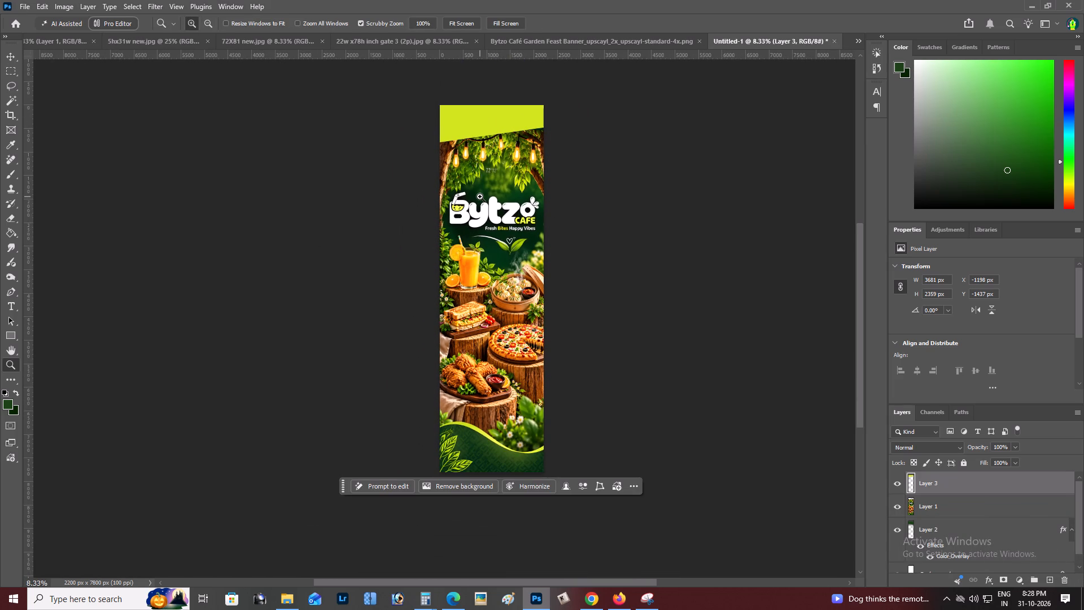
Paint over the stray 22" and 72" marks above the Bytzo logo with a 200 px brush in green sampled from the nearby foliage.
{"action": "triple_click", "coordinate": [495, 181]}
{"action": "left_click", "coordinate": [495, 181]}
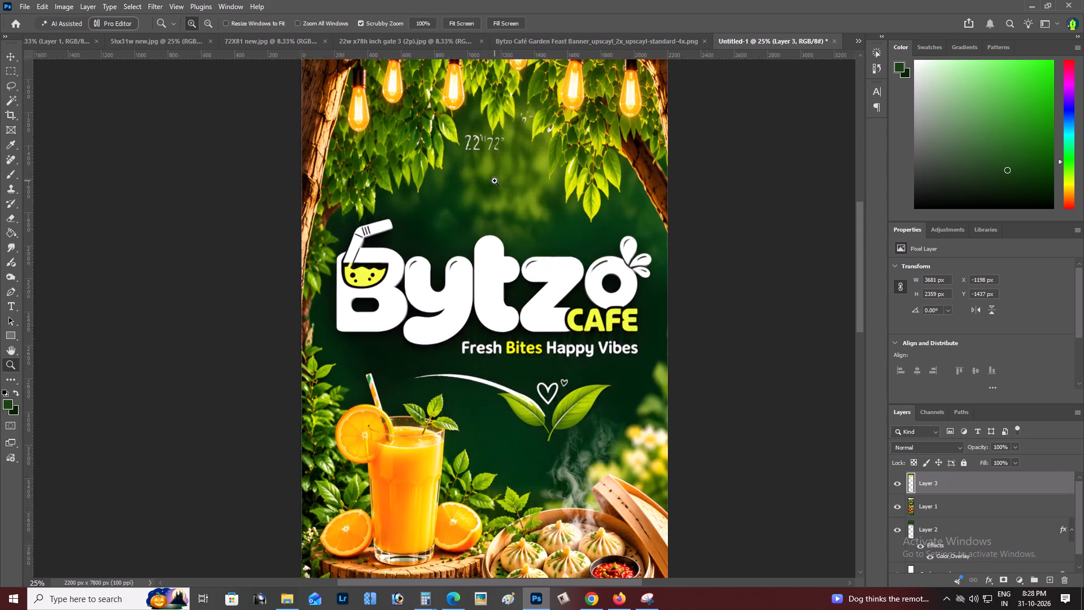
{"action": "key", "text": "i"}
{"action": "left_click", "coordinate": [513, 148]}
{"action": "key", "text": "b"}
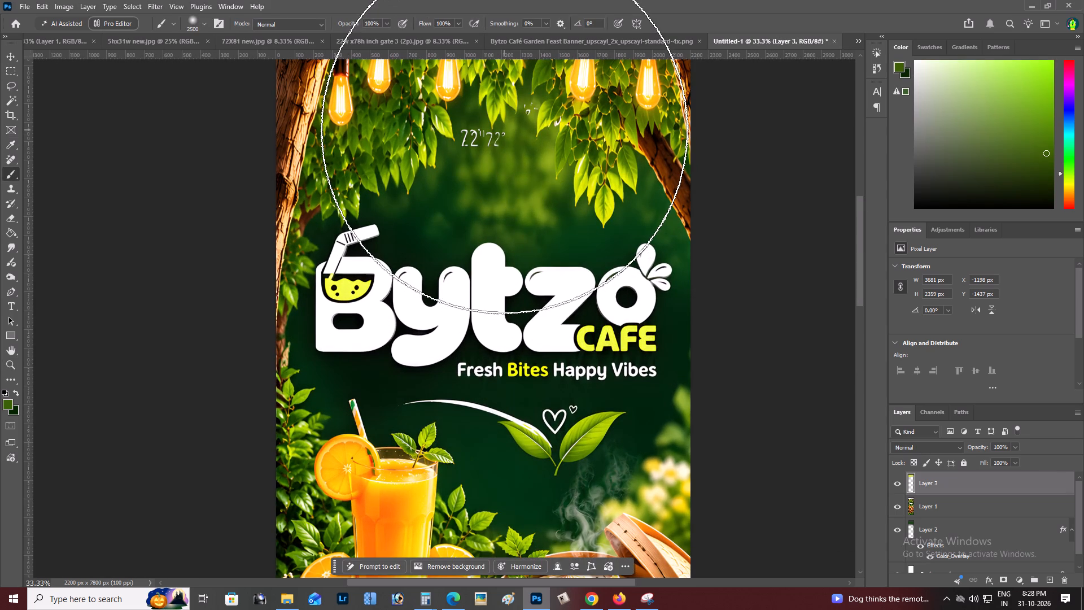
{"action": "key", "text": "bracketleft"}
{"action": "key", "text": "bracketleft"}
{"action": "key", "text": "bracketleft"}
{"action": "key", "text": "bracketleft"}
{"action": "key", "text": "bracketleft"}
{"action": "key", "text": "bracketleft"}
{"action": "key", "text": "bracketleft"}
{"action": "key", "text": "bracketleft"}
{"action": "key", "text": "bracketleft"}
{"action": "key", "text": "bracketleft"}
{"action": "key", "text": "bracketleft"}
{"action": "key", "text": "bracketleft"}
{"action": "key", "text": "bracketleft"}
{"action": "key", "text": "bracketleft"}
{"action": "key", "text": "bracketleft"}
{"action": "key", "text": "bracketleft"}
{"action": "key", "text": "bracketleft"}
{"action": "key", "text": "bracketleft"}
{"action": "key", "text": "bracketleft"}
{"action": "key", "text": "bracketleft"}
{"action": "left_click_drag", "start_coordinate": [476, 133], "coordinate": [478, 143]}
{"action": "left_click", "coordinate": [475, 143]}
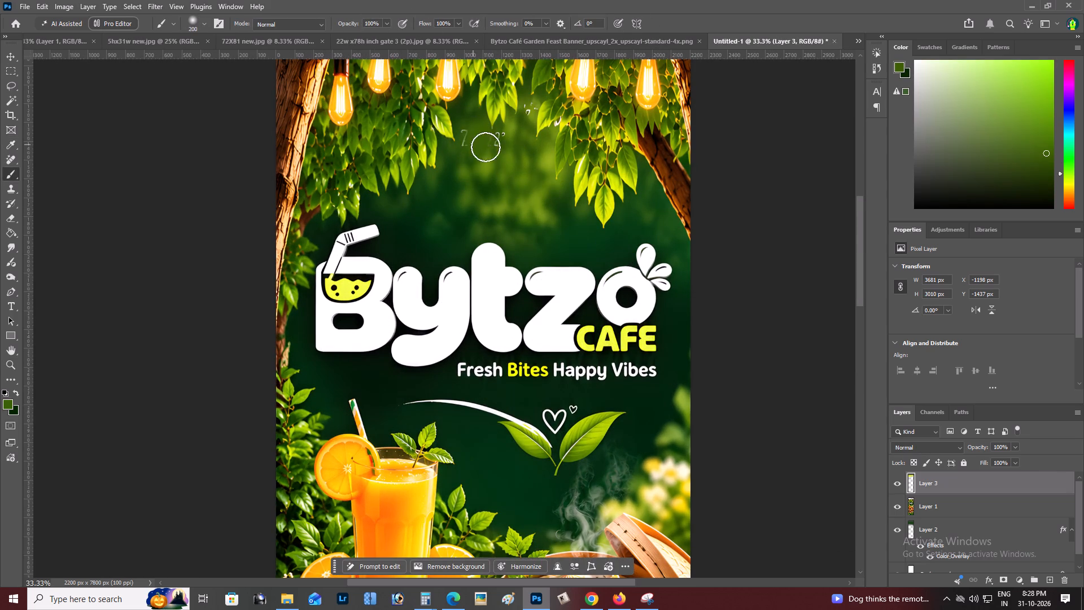
{"action": "left_click_drag", "start_coordinate": [497, 149], "coordinate": [502, 145]}
{"action": "left_click", "coordinate": [469, 132]}
{"action": "left_click_drag", "start_coordinate": [466, 138], "coordinate": [495, 136]}
{"action": "left_click", "coordinate": [500, 135]}
Select the layer of the yellow-green block at the banner's top.
{"action": "key", "text": "z"}
{"action": "left_click", "coordinate": [461, 146], "text": "alt"}
{"action": "key", "text": "space"}
{"action": "left_click_drag", "start_coordinate": [464, 147], "coordinate": [469, 259]}
{"action": "key", "text": "z"}
{"action": "left_click", "coordinate": [449, 167], "text": "alt"}
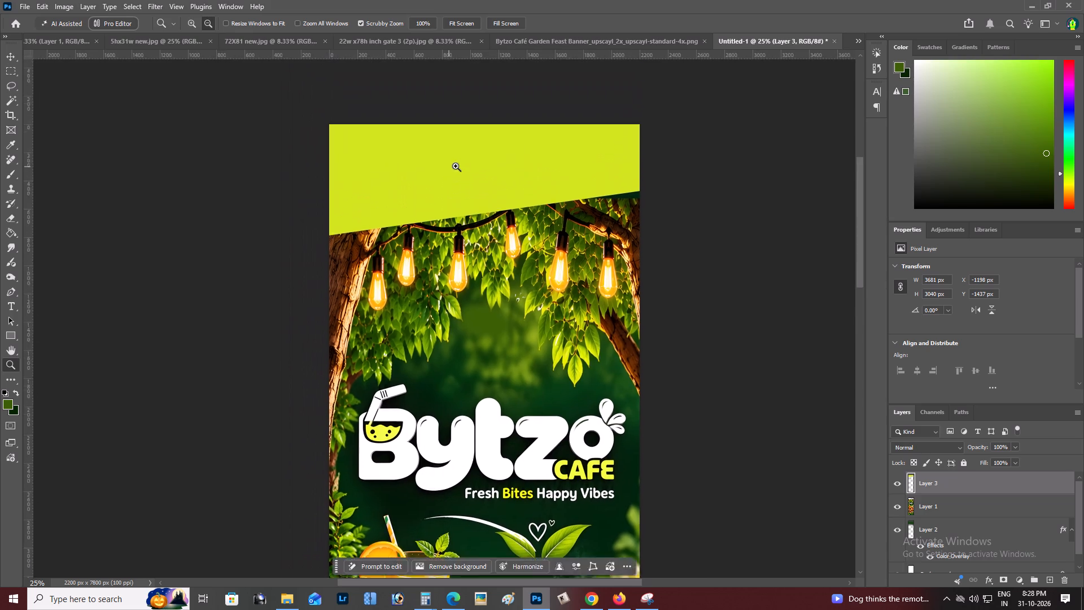
{"action": "right_click", "coordinate": [456, 166]}
{"action": "left_click", "coordinate": [480, 175]}
{"action": "key", "text": "space"}
{"action": "left_click_drag", "start_coordinate": [485, 182], "coordinate": [484, 214]}
{"action": "key", "text": "v"}
{"action": "right_click", "coordinate": [478, 179]}
{"action": "left_click", "coordinate": [495, 184]}
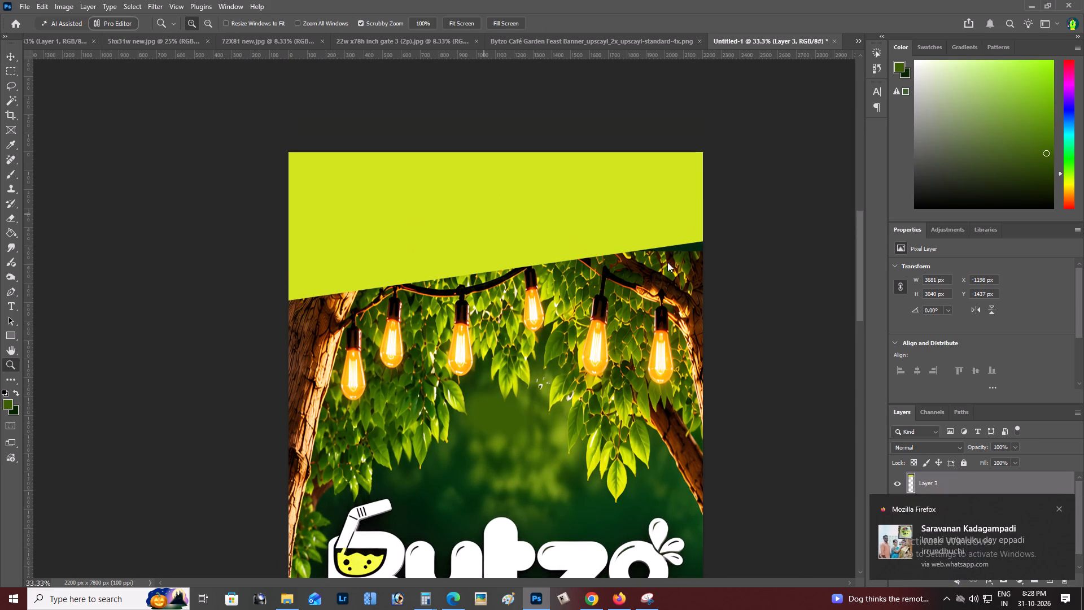
{"action": "right_click", "coordinate": [487, 260]}
{"action": "left_click", "coordinate": [444, 223]}
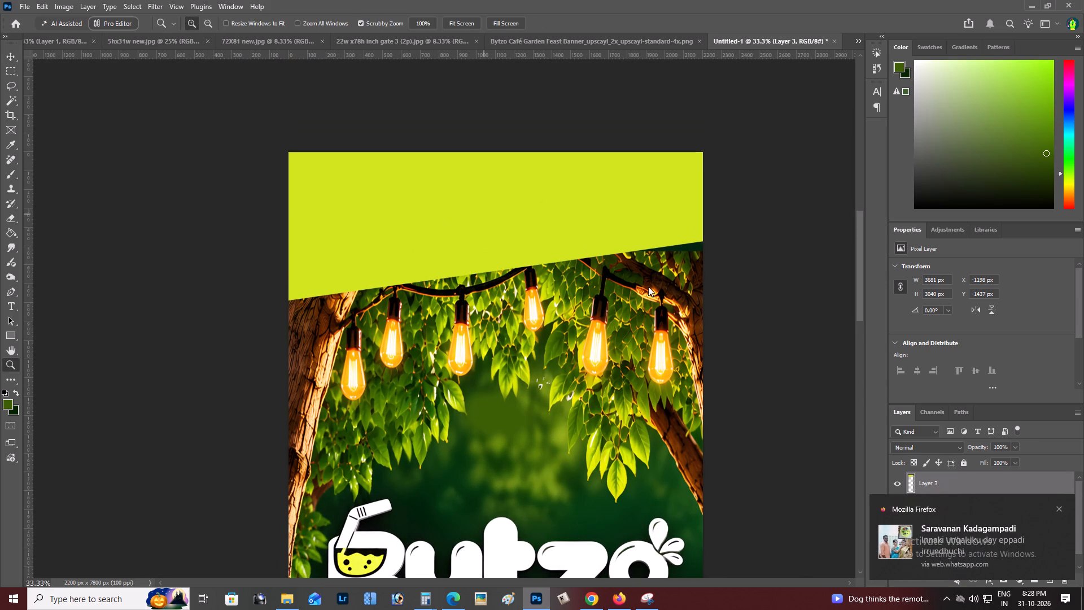
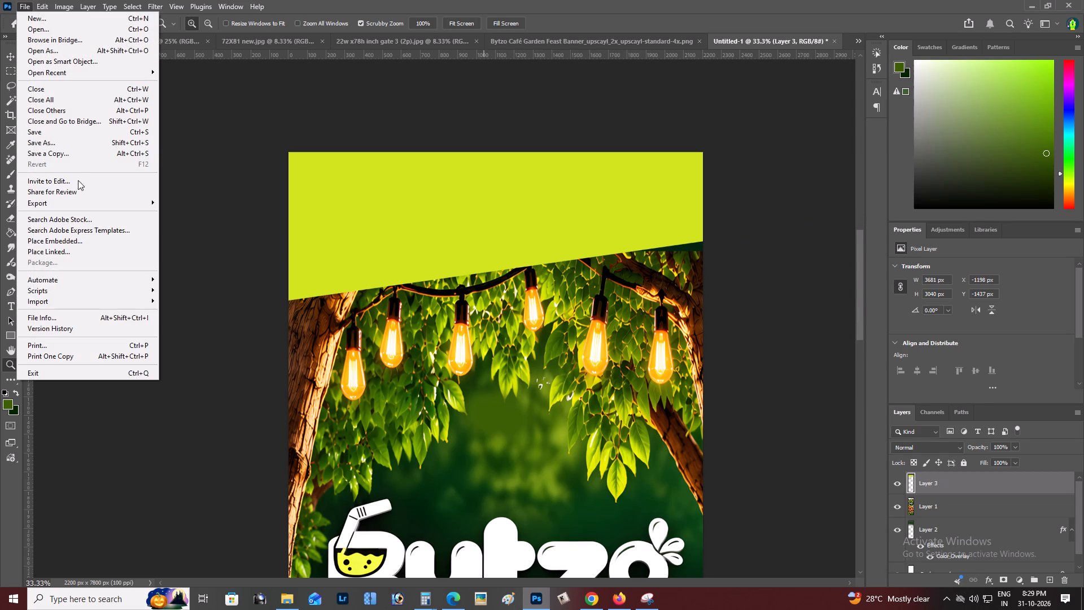
Save a JPEG copy of the banner named "22w x78h inch gate 3" in drive D's Branding > BYTZO MYD > new folder.
{"action": "left_click", "coordinate": [80, 151]}
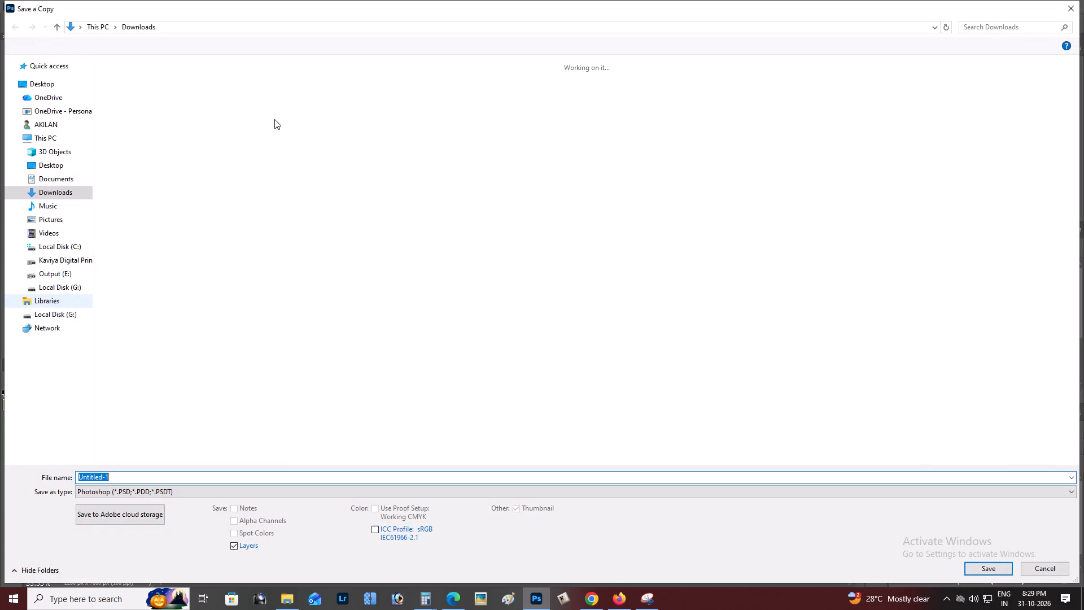
{"action": "left_click", "coordinate": [43, 277]}
{"action": "left_click", "coordinate": [49, 261]}
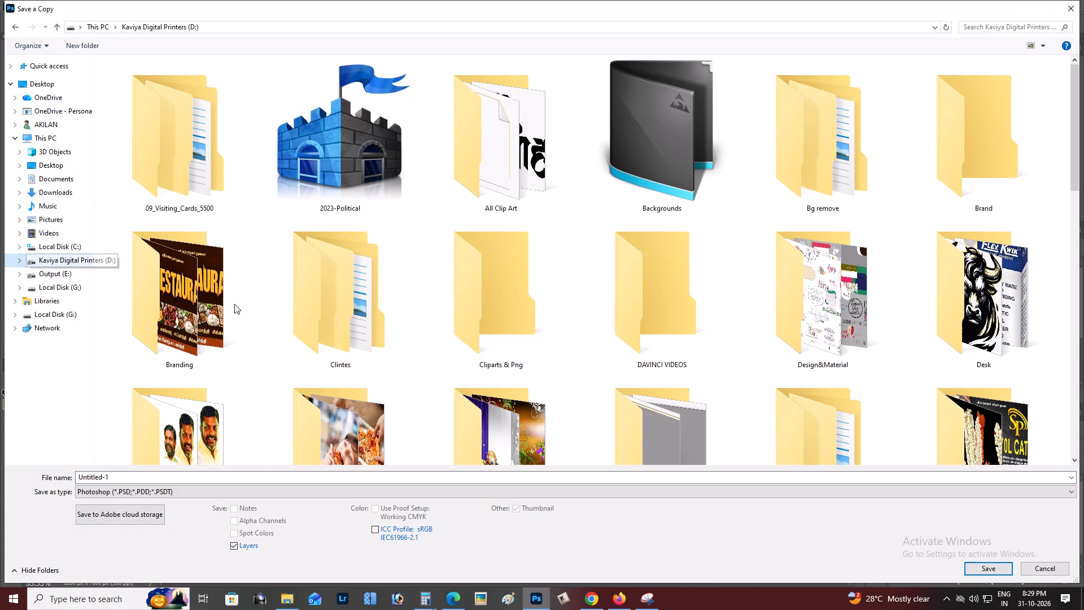
{"action": "double_click", "coordinate": [233, 304]}
{"action": "scroll", "coordinate": [1003, 283], "scroll_direction": "down", "scroll_amount": 4}
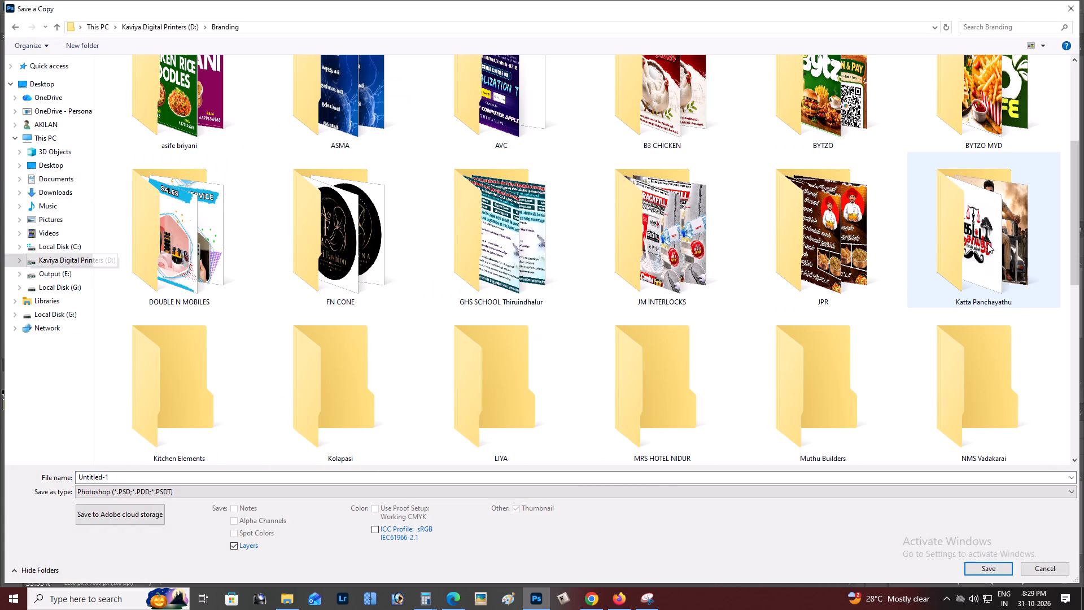
{"action": "double_click", "coordinate": [990, 117]}
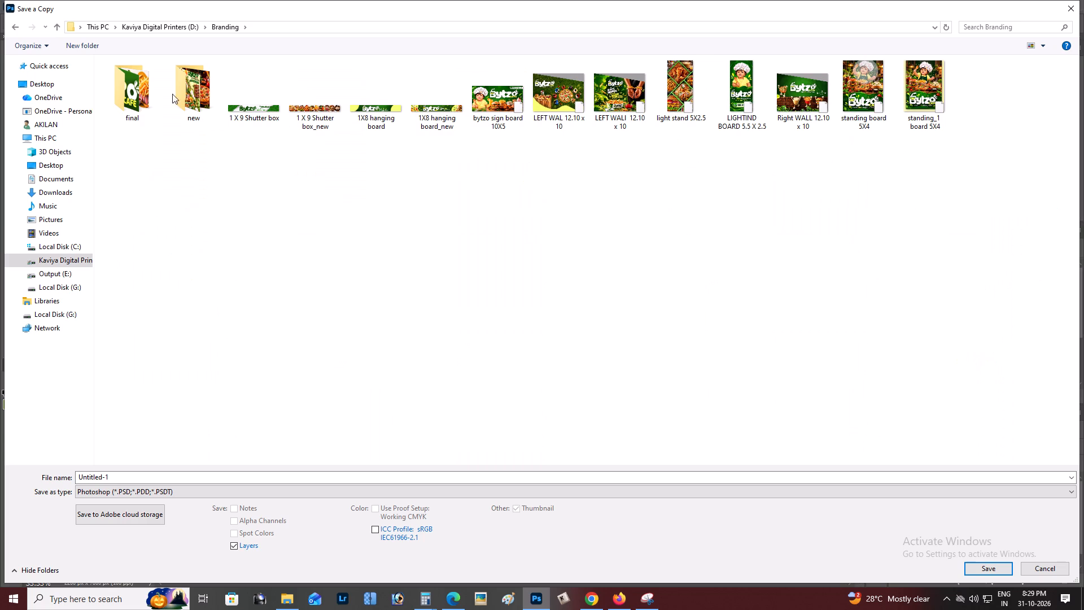
{"action": "double_click", "coordinate": [176, 98]}
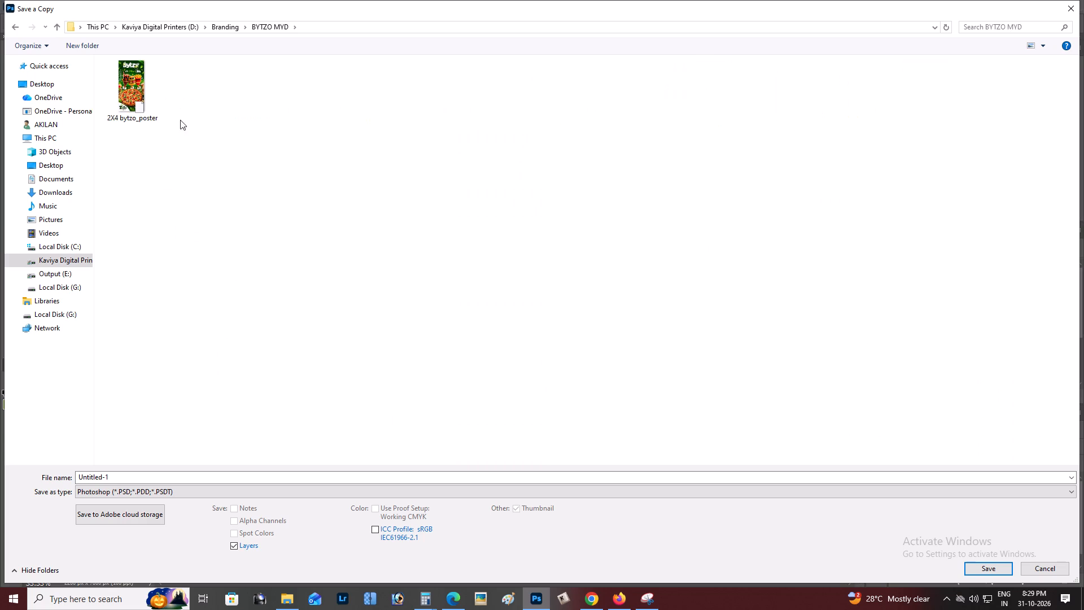
{"action": "left_click", "coordinate": [274, 493]}
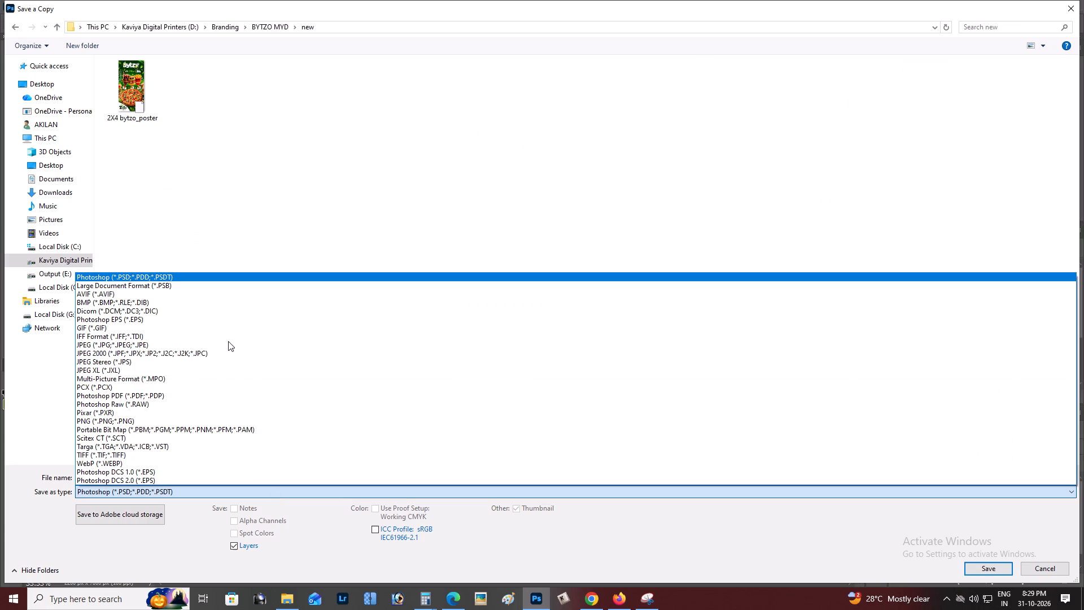
{"action": "left_click", "coordinate": [176, 346]}
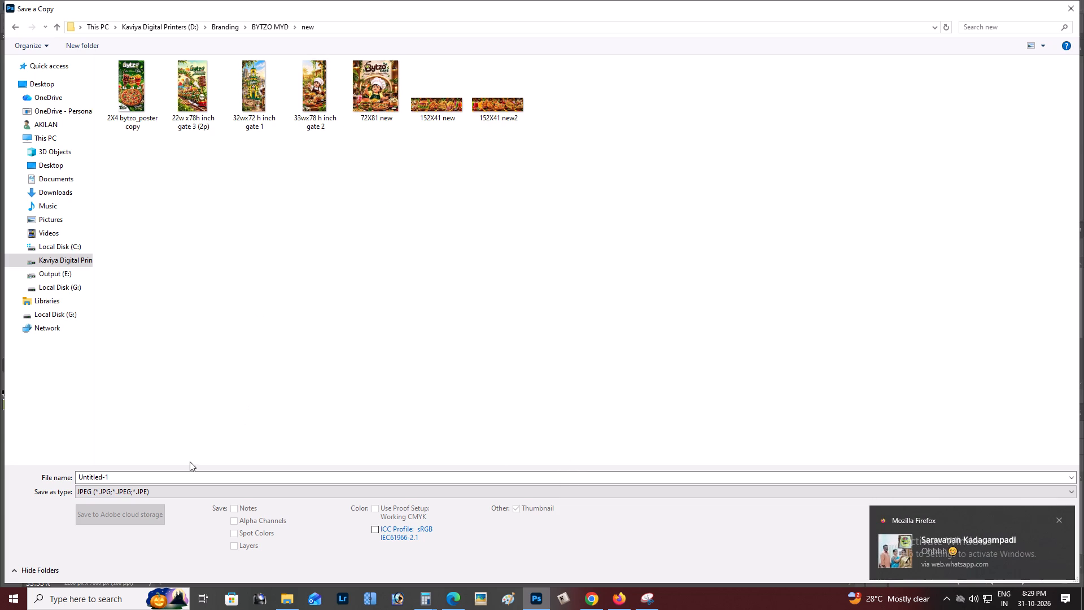
{"action": "left_click", "coordinate": [185, 114]}
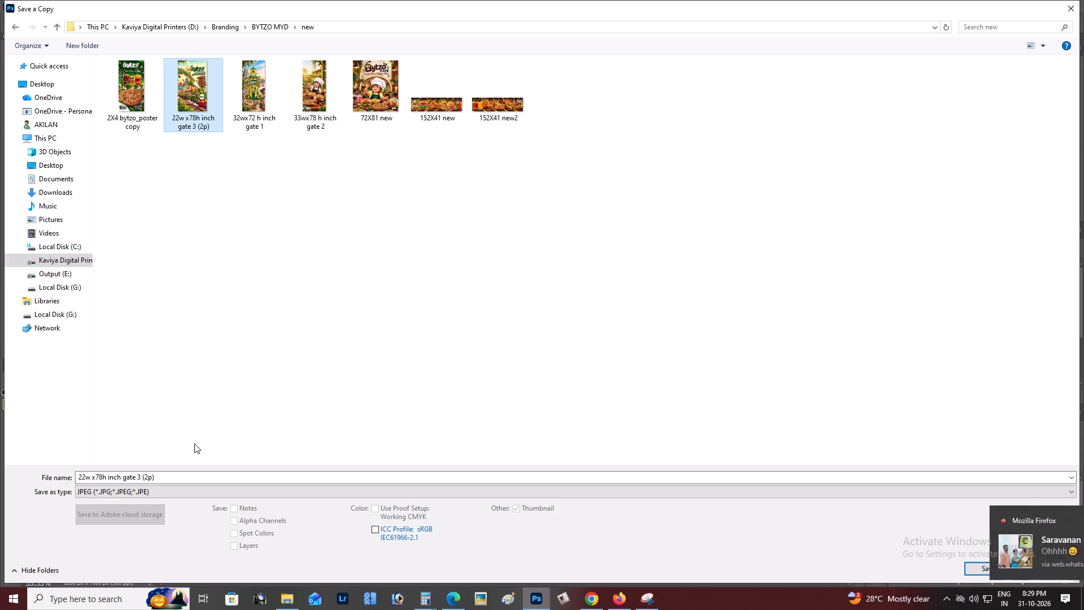
{"action": "double_click", "coordinate": [178, 481]}
{"action": "key", "text": "BackSpace"}
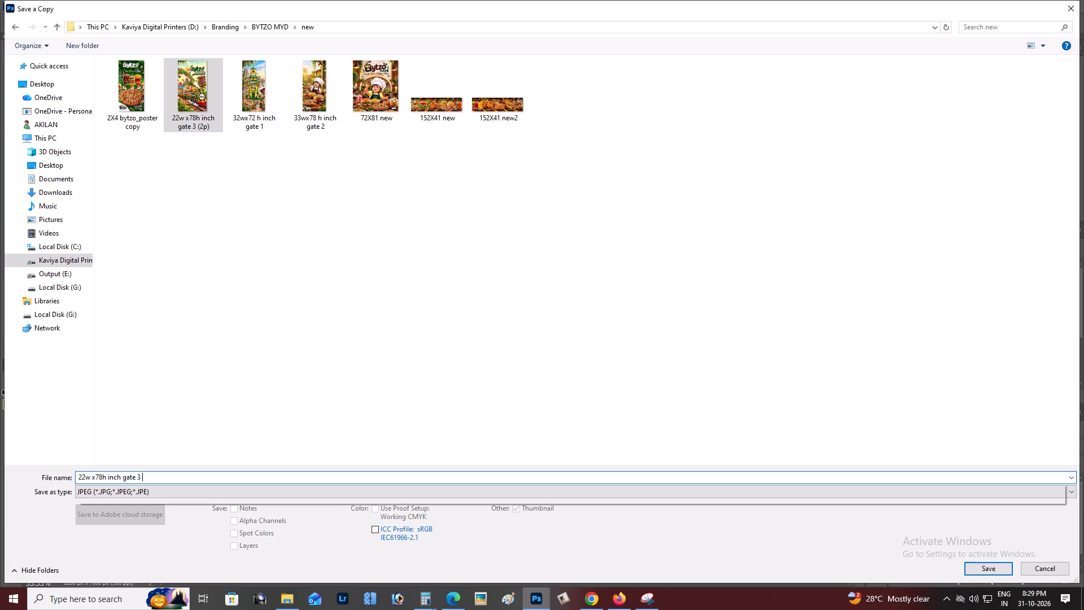
{"action": "key", "text": "Return"}
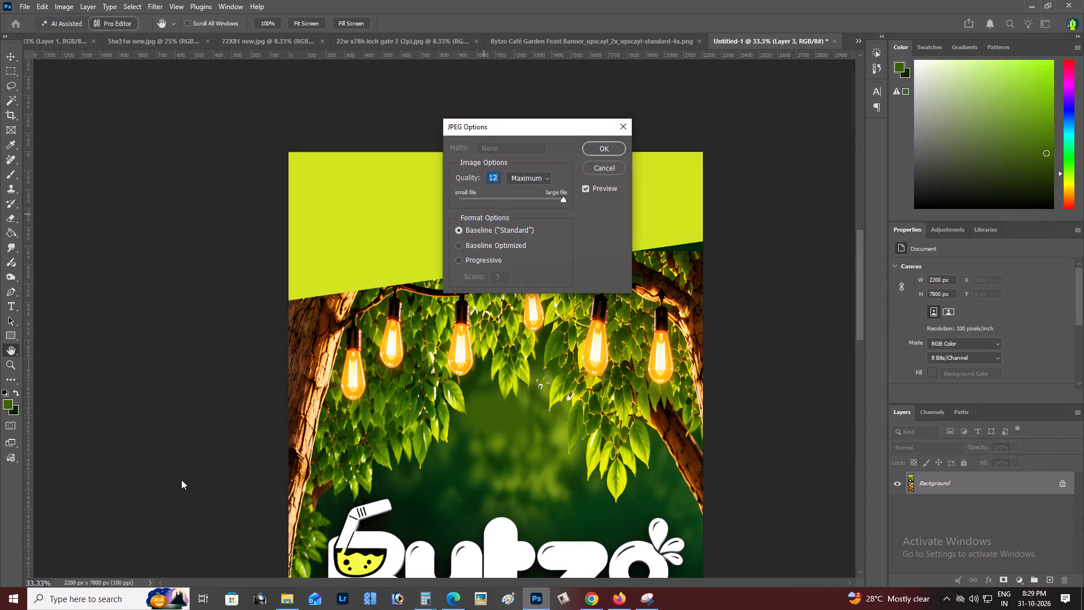
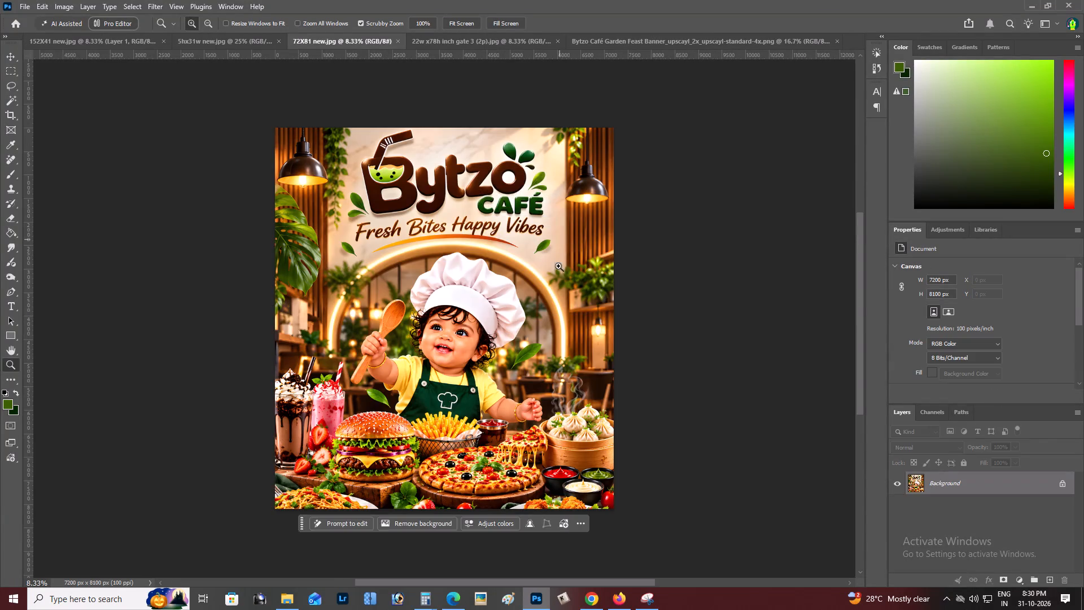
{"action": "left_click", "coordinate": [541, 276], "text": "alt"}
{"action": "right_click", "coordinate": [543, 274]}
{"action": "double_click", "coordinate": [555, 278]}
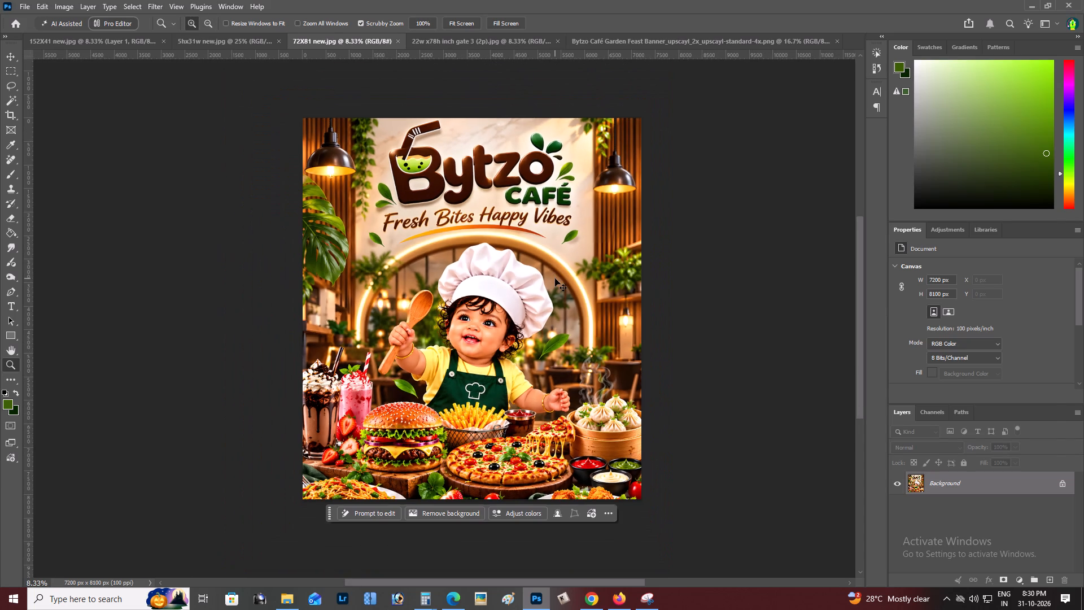
Open the saved JPEG "22w x78h inch gate 3" as a new document.
{"action": "key", "text": "ctrl+o"}
{"action": "double_click", "coordinate": [359, 116]}
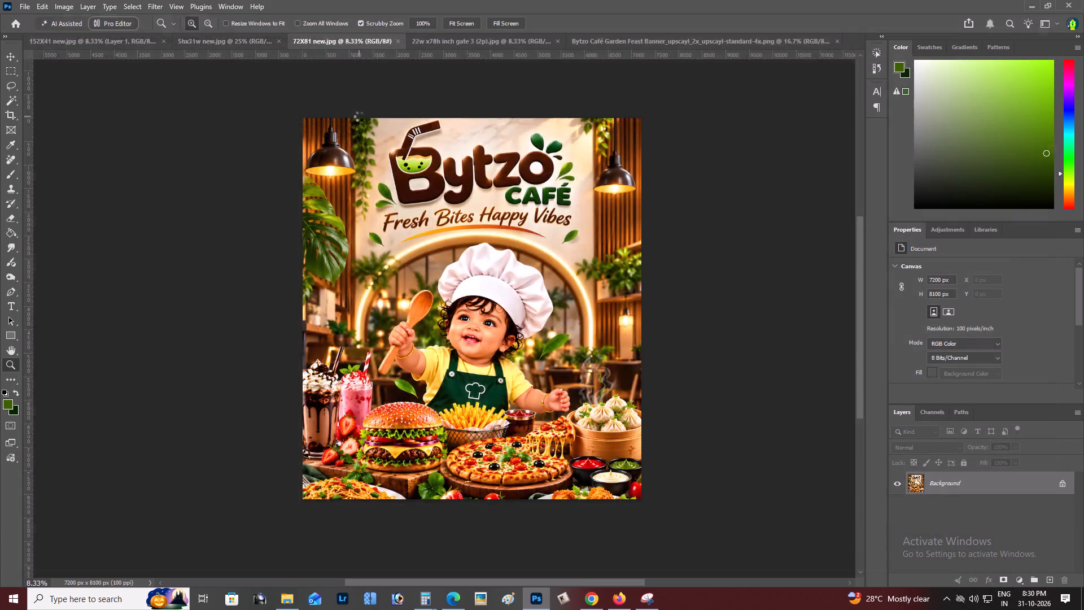
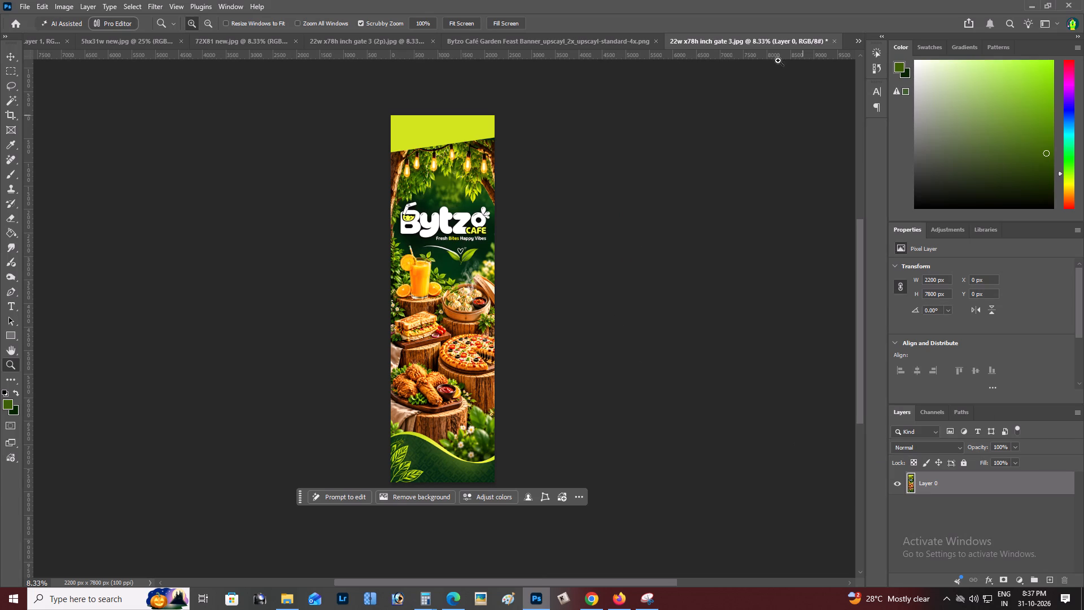
{"action": "left_click_drag", "start_coordinate": [762, 41], "coordinate": [731, 91]}
{"action": "right_click", "coordinate": [731, 91]}
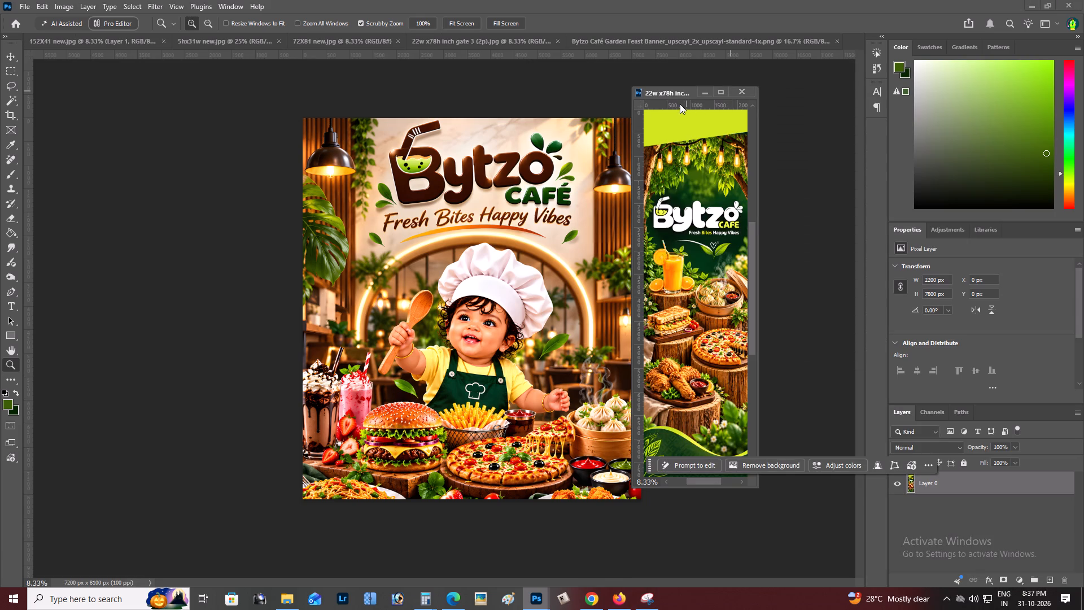
{"action": "right_click", "coordinate": [671, 86]}
{"action": "right_click", "coordinate": [677, 91]}
{"action": "left_click", "coordinate": [695, 106]}
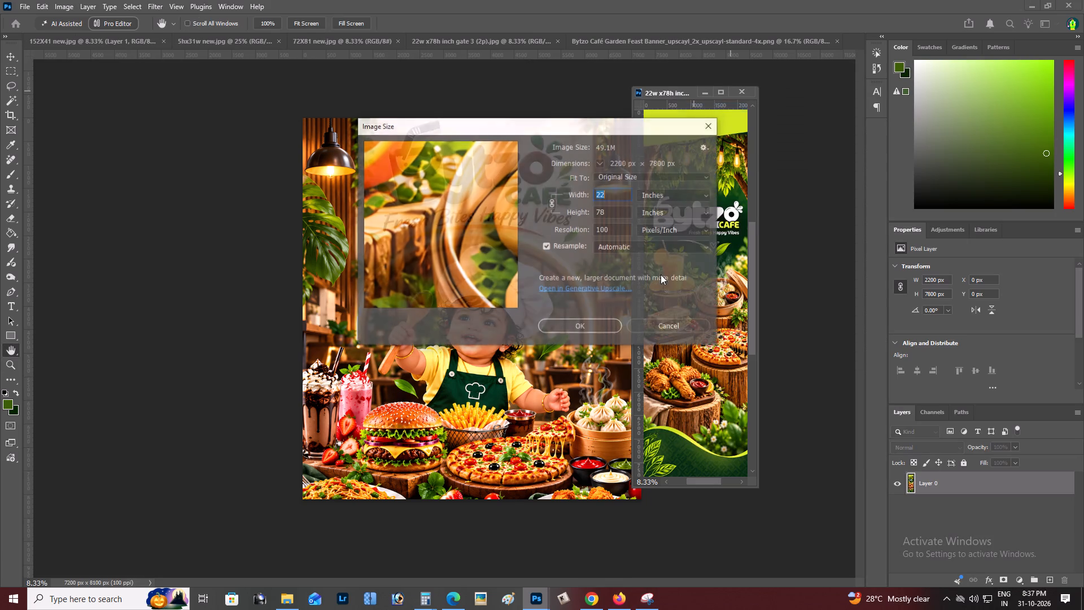
{"action": "left_click_drag", "start_coordinate": [618, 226], "coordinate": [586, 228]}
{"action": "type", "text": "50"}
{"action": "key", "text": "Return"}
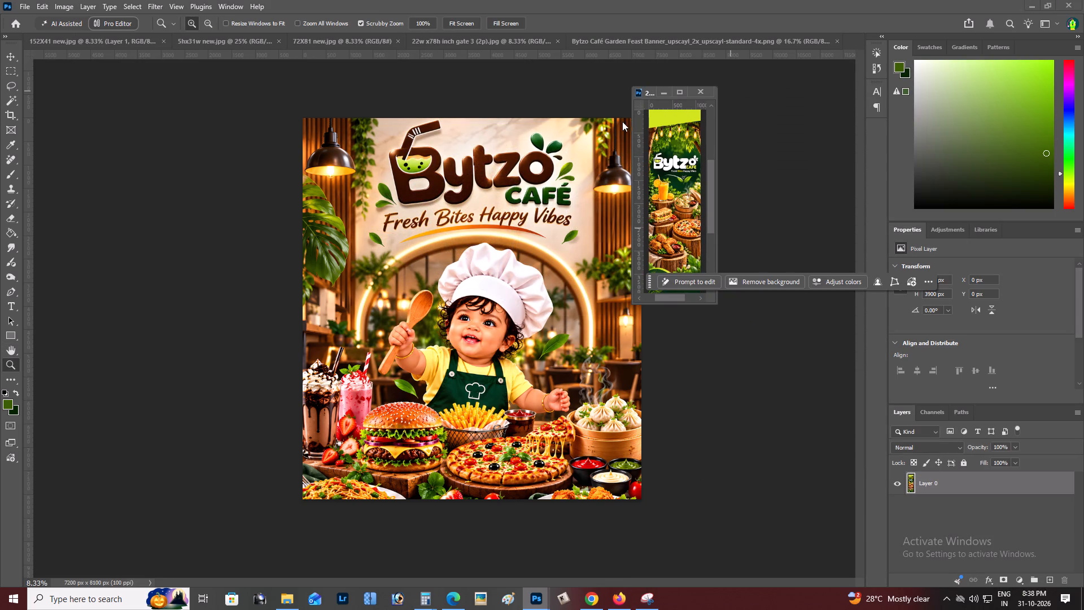
{"action": "left_click_drag", "start_coordinate": [648, 94], "coordinate": [526, 38]}
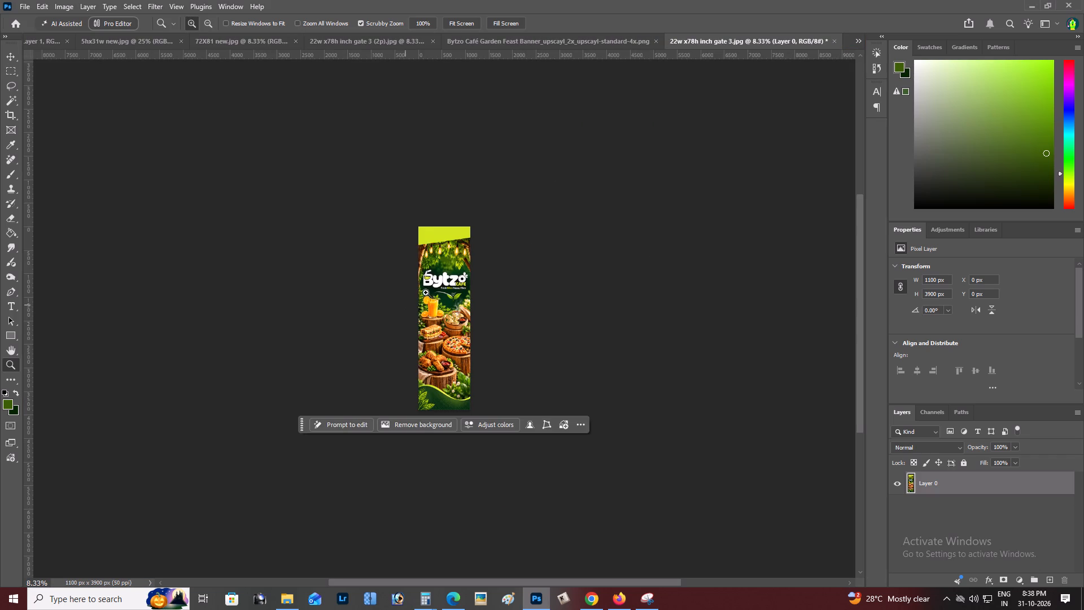
Copy the generated brick-wall banner image from ChatGPT in Edge and paste it into the gate 3 document in Photoshop.
{"action": "left_click", "coordinate": [535, 247]}
{"action": "left_click", "coordinate": [450, 297]}
{"action": "key", "text": "BackSpace"}
{"action": "key", "text": "ctrl+v"}
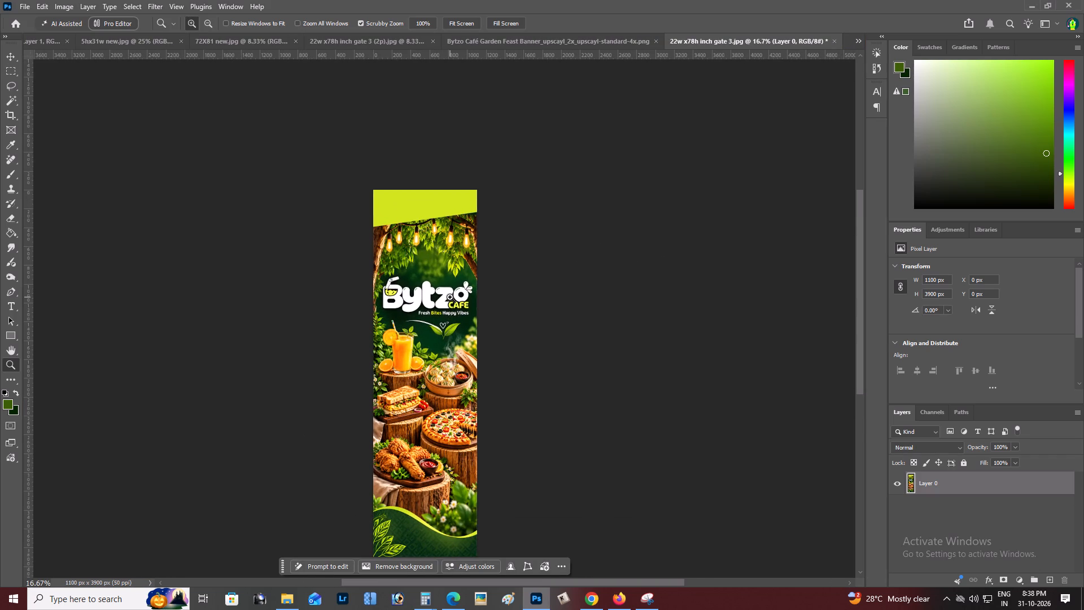
{"action": "key", "text": "alt+Tab"}
{"action": "right_click", "coordinate": [557, 224]}
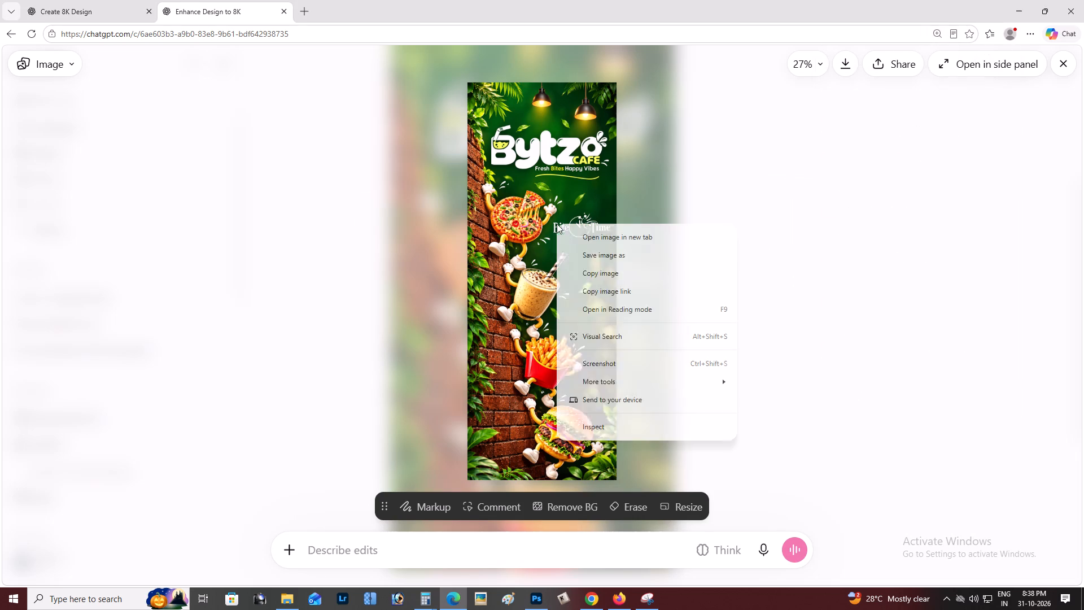
{"action": "left_click", "coordinate": [620, 274]}
{"action": "key", "text": "alt+Tab"}
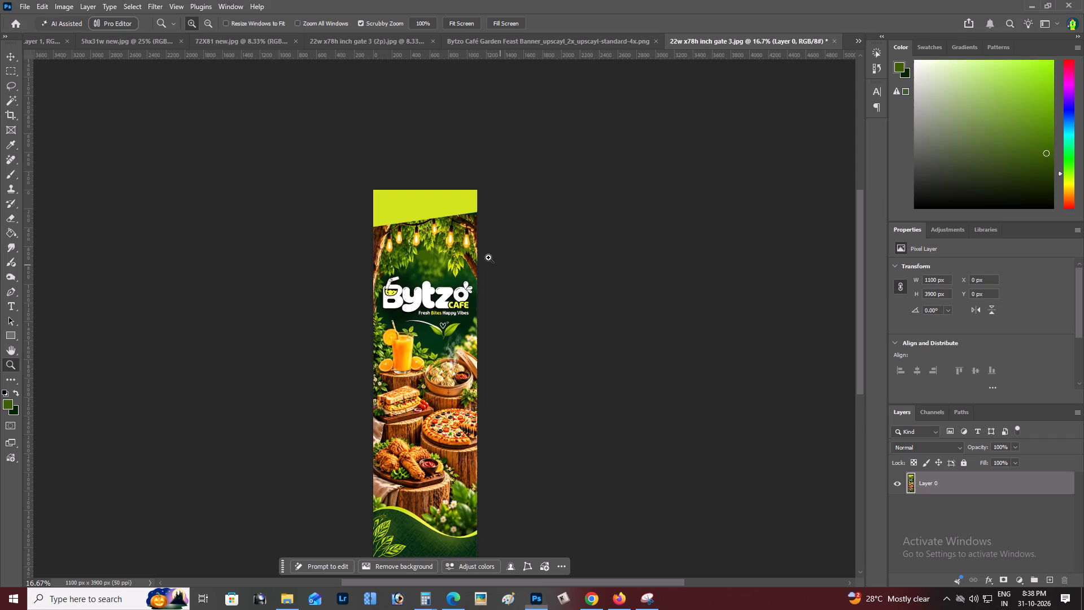
{"action": "key", "text": "ctrl+v"}
Delete the old garden-feast design layer behind the pasted banner.
{"action": "key", "text": "z"}
{"action": "double_click", "coordinate": [467, 304]}
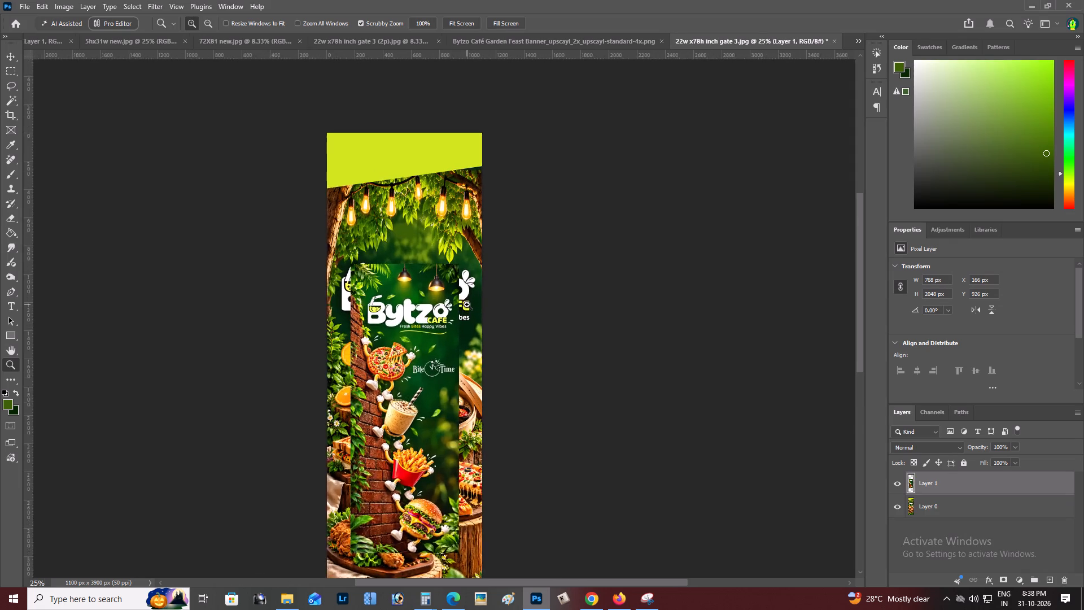
{"action": "key", "text": "v"}
{"action": "right_click", "coordinate": [422, 182]}
{"action": "left_click", "coordinate": [433, 187]}
{"action": "key", "text": "BackSpace"}
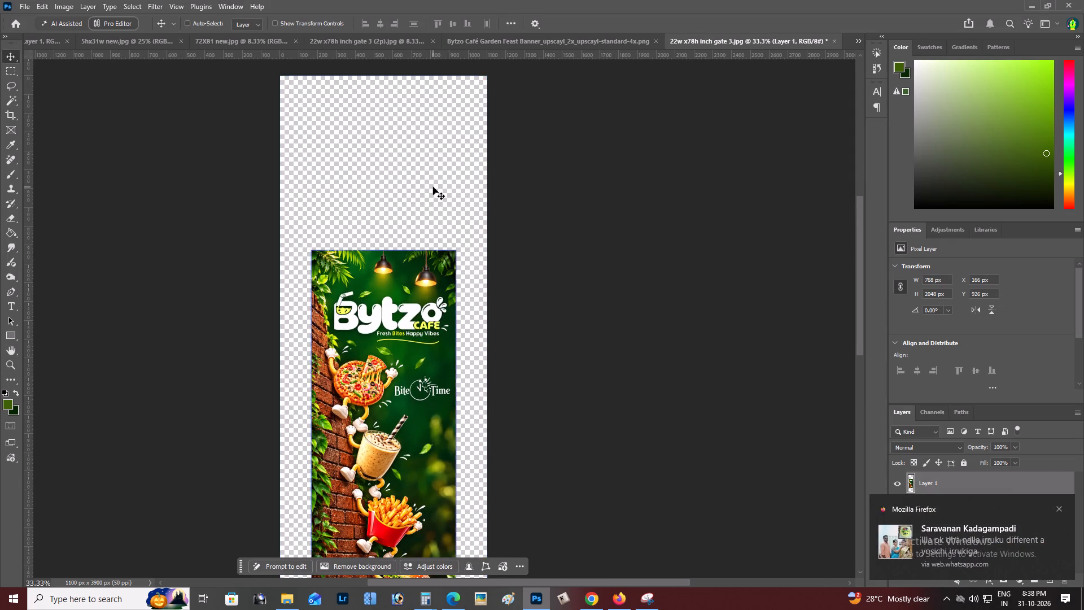
Enlarge the pasted banner proportionally to about 1221 × 3256 px and place it against the canvas's lower and left edges.
{"action": "key", "text": "z"}
{"action": "left_click", "coordinate": [433, 187], "text": "alt"}
{"action": "key", "text": "space"}
{"action": "key", "text": "space"}
{"action": "left_click_drag", "start_coordinate": [435, 189], "coordinate": [433, 174]}
{"action": "scroll", "coordinate": [474, 272], "scroll_direction": "down", "scroll_amount": 6}
{"action": "key", "text": "v"}
{"action": "right_click", "coordinate": [419, 230]}
{"action": "left_click", "coordinate": [439, 233]}
{"action": "key", "text": "z"}
{"action": "double_click", "coordinate": [373, 259], "text": "alt"}
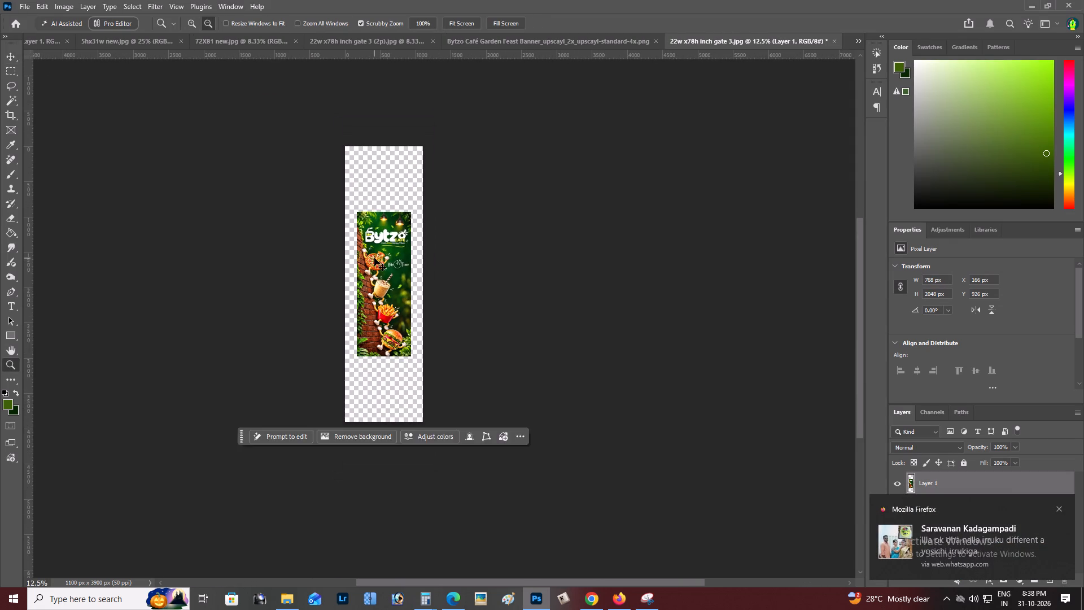
{"action": "key", "text": "ctrl+t"}
{"action": "left_click_drag", "start_coordinate": [414, 216], "coordinate": [432, 161], "text": "alt"}
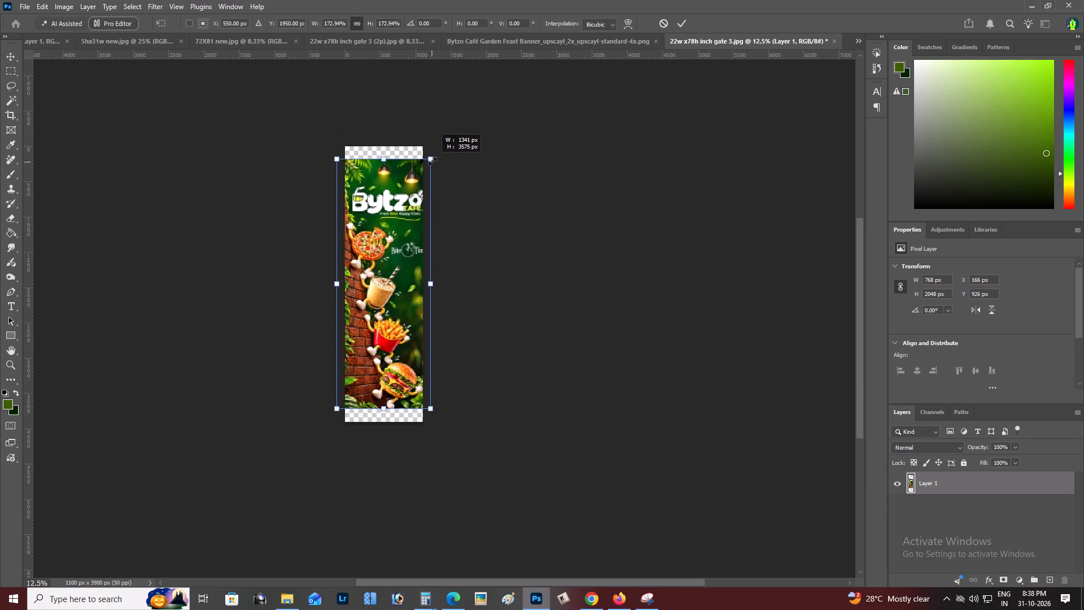
{"action": "left_click_drag", "start_coordinate": [432, 161], "coordinate": [422, 170], "text": "alt"}
{"action": "left_click_drag", "start_coordinate": [407, 225], "coordinate": [402, 265]}
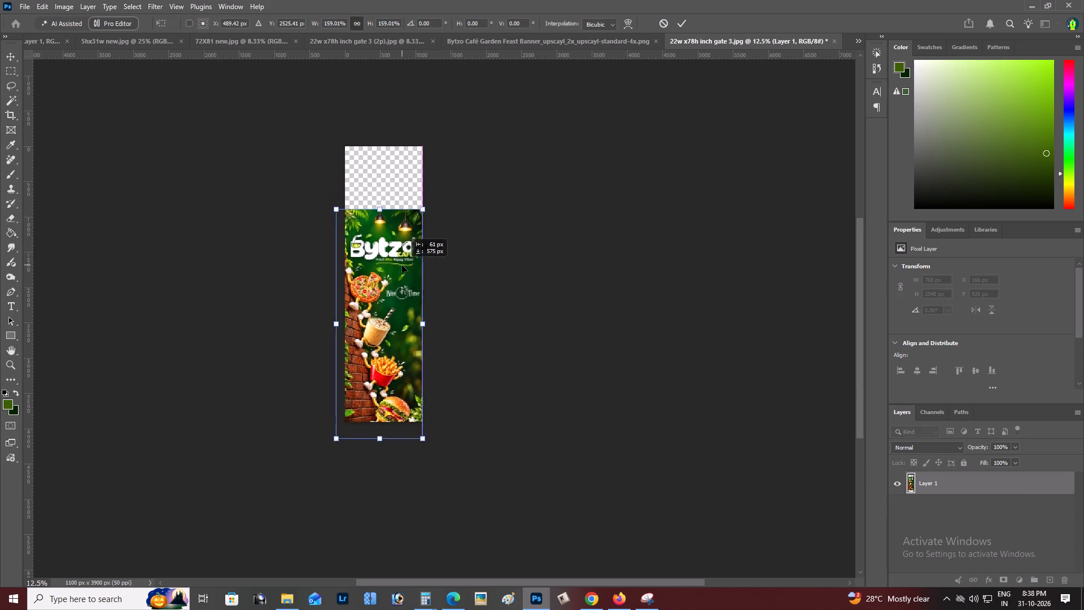
{"action": "left_click_drag", "start_coordinate": [402, 265], "coordinate": [409, 251]}
{"action": "key", "text": "ctrl+Return"}
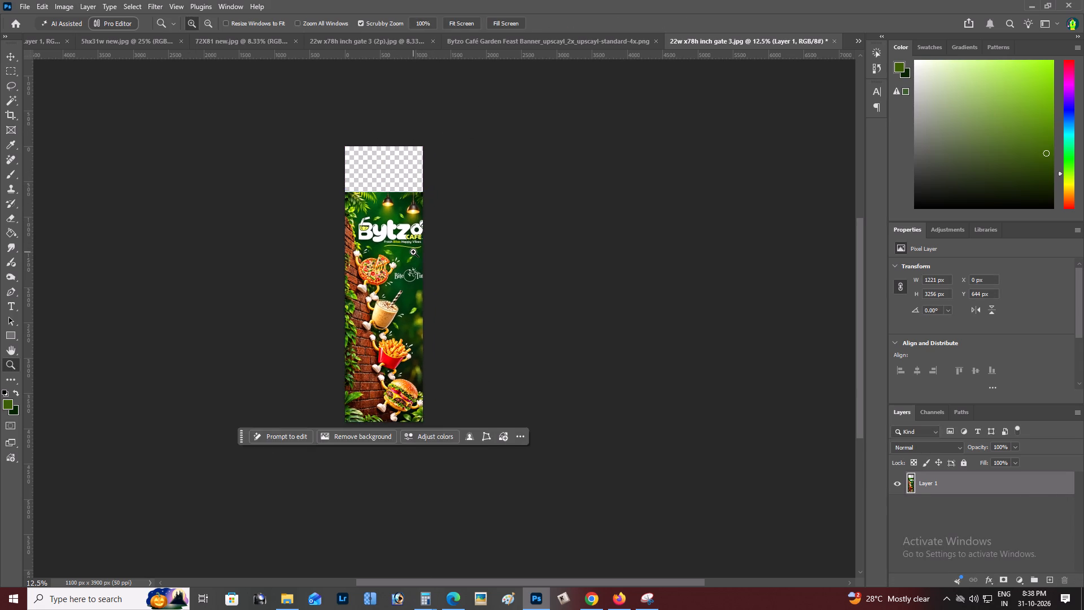
Move the banner to the canvas's upper edge and scale it down to about 1209 × 3224 px, filling the canvas width.
{"action": "key", "text": "z"}
{"action": "double_click", "coordinate": [413, 252]}
{"action": "key", "text": "v"}
{"action": "left_click_drag", "start_coordinate": [402, 252], "coordinate": [384, 193]}
{"action": "key", "text": "z"}
{"action": "left_click", "coordinate": [384, 190], "text": "alt"}
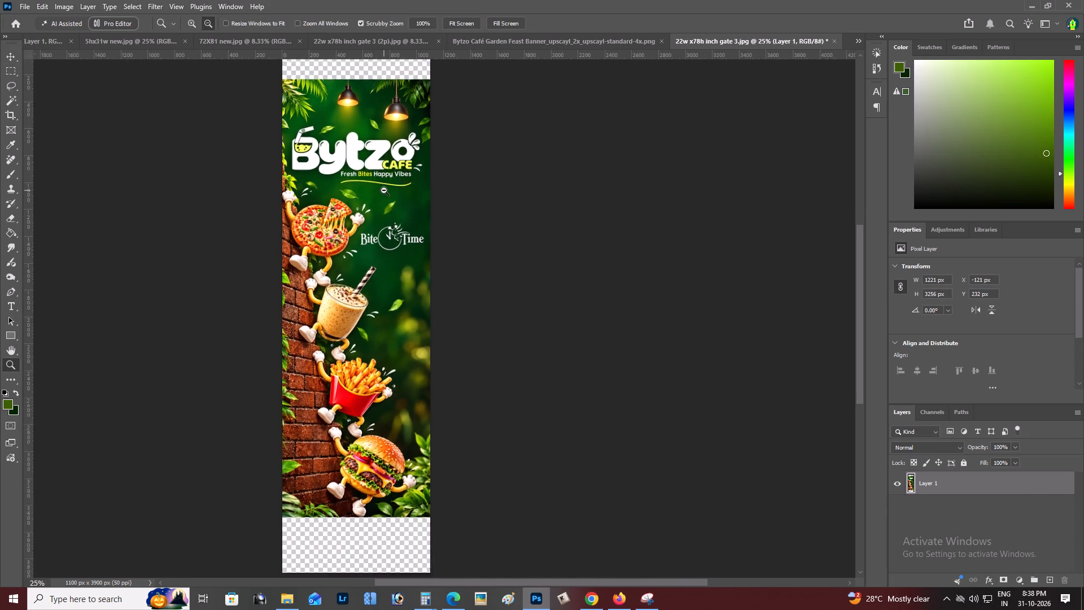
{"action": "key", "text": "space"}
{"action": "left_click", "coordinate": [386, 190]}
{"action": "key", "text": "ctrl+t"}
{"action": "left_click_drag", "start_coordinate": [388, 192], "coordinate": [389, 167]}
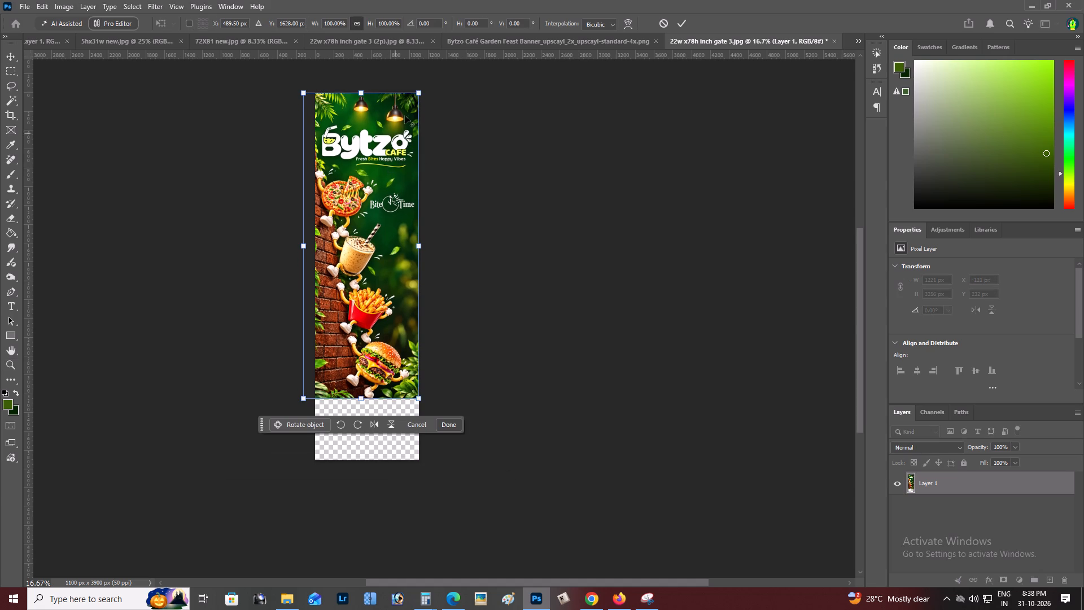
{"action": "left_click", "coordinate": [418, 93], "text": "alt"}
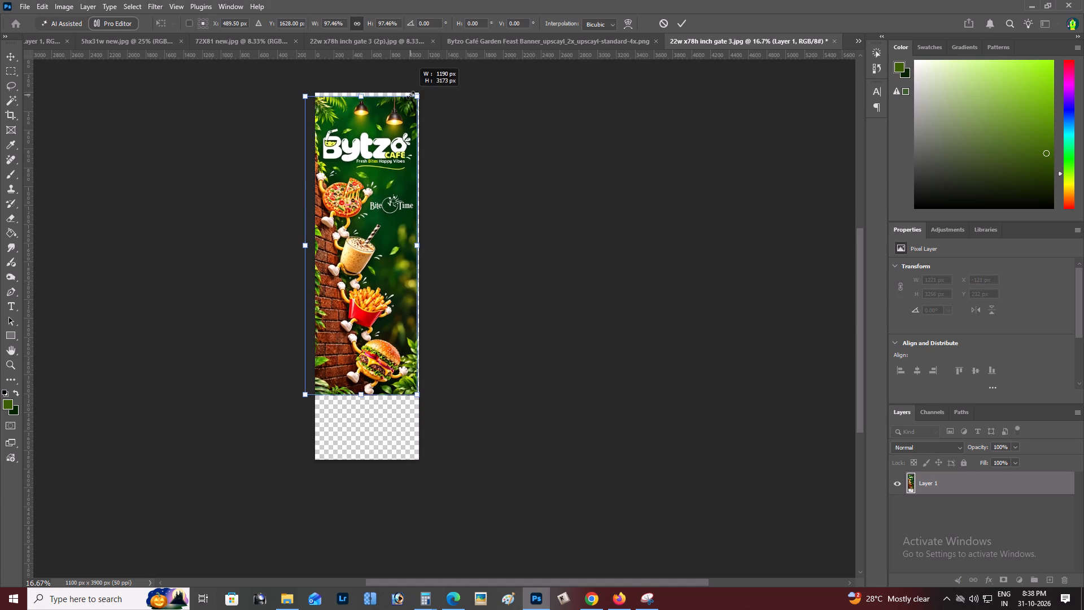
{"action": "key", "text": "ctrl+Return"}
{"action": "key", "text": "v"}
{"action": "key", "text": "shift+Right"}
{"action": "key", "text": "shift+Up"}
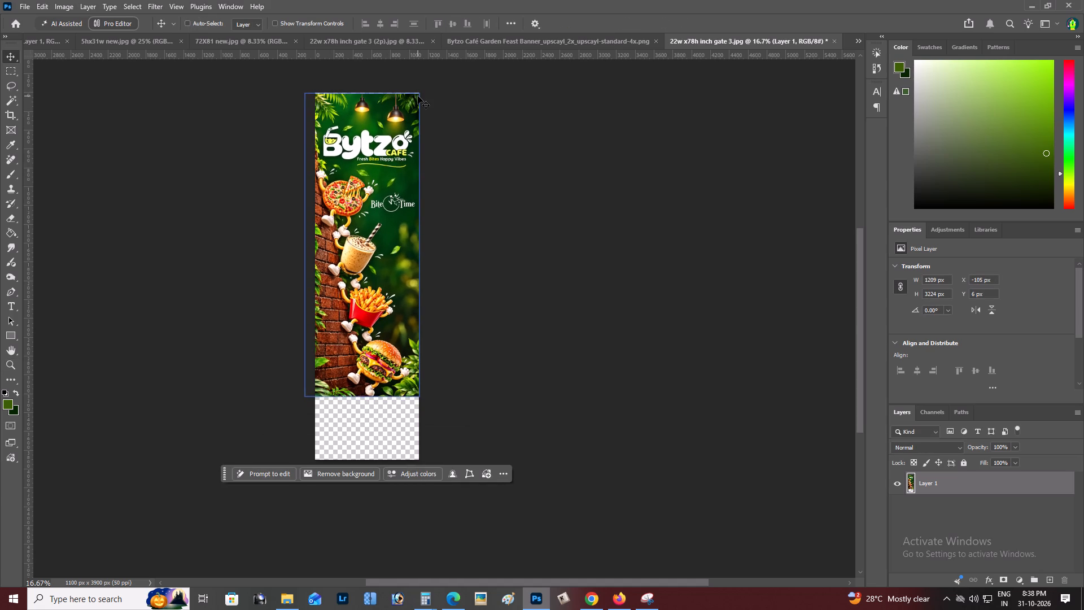
{"action": "key", "text": "Up"}
{"action": "key", "text": "Up"}
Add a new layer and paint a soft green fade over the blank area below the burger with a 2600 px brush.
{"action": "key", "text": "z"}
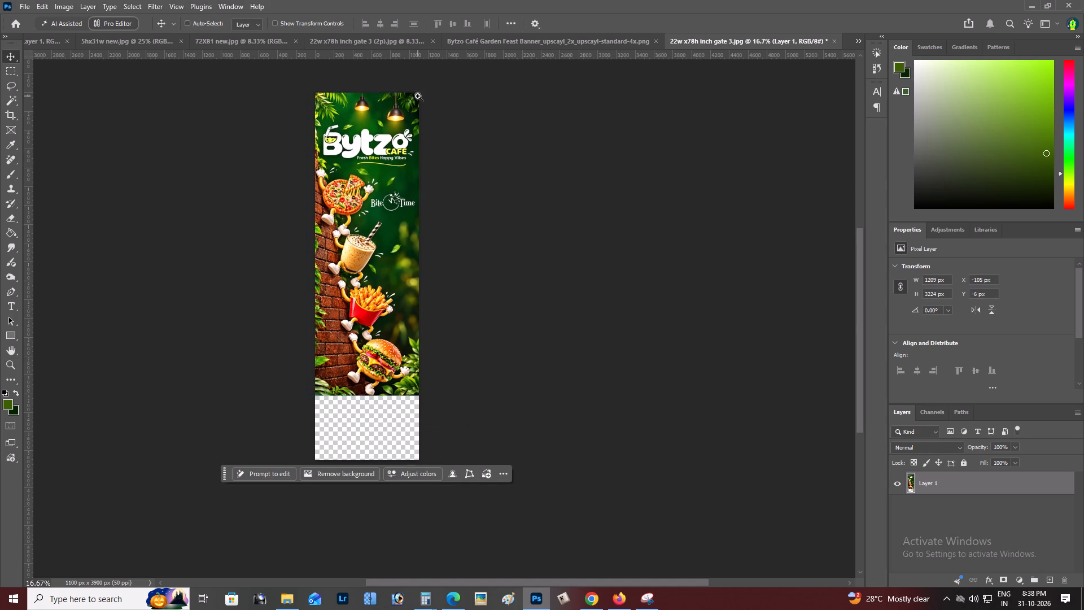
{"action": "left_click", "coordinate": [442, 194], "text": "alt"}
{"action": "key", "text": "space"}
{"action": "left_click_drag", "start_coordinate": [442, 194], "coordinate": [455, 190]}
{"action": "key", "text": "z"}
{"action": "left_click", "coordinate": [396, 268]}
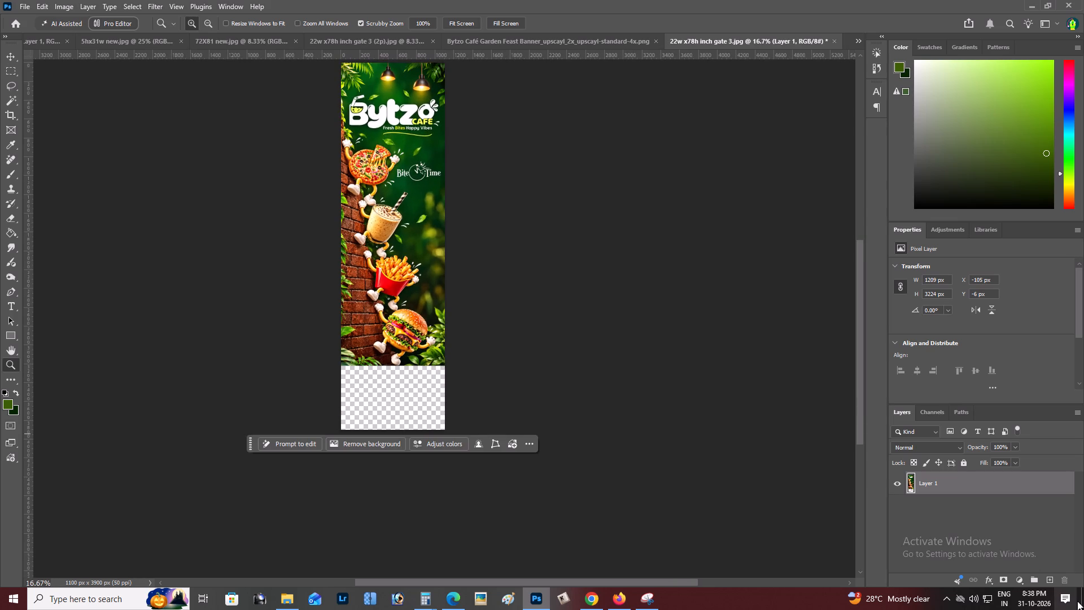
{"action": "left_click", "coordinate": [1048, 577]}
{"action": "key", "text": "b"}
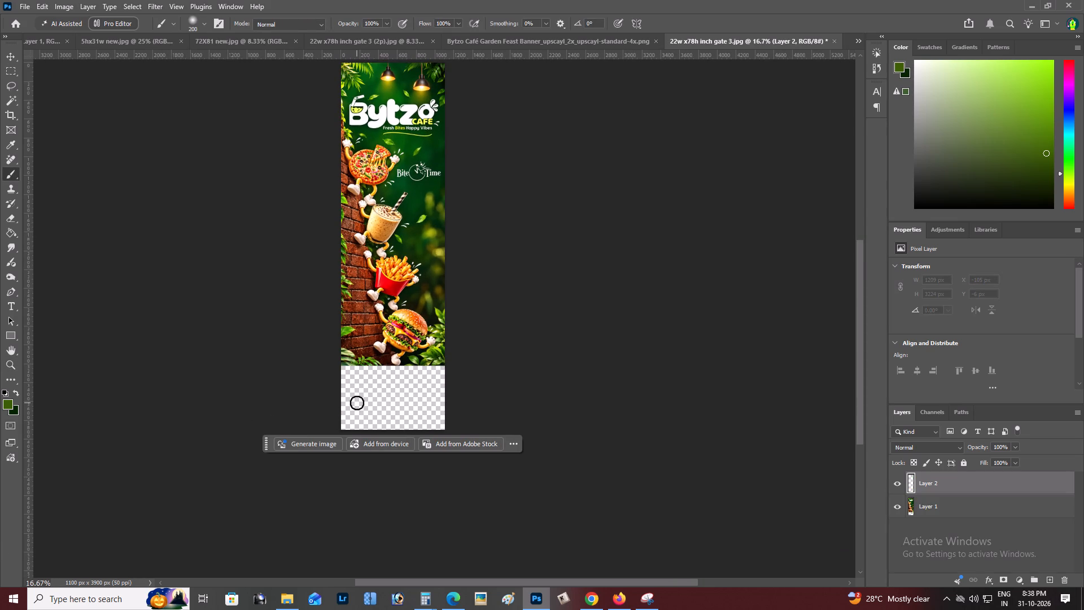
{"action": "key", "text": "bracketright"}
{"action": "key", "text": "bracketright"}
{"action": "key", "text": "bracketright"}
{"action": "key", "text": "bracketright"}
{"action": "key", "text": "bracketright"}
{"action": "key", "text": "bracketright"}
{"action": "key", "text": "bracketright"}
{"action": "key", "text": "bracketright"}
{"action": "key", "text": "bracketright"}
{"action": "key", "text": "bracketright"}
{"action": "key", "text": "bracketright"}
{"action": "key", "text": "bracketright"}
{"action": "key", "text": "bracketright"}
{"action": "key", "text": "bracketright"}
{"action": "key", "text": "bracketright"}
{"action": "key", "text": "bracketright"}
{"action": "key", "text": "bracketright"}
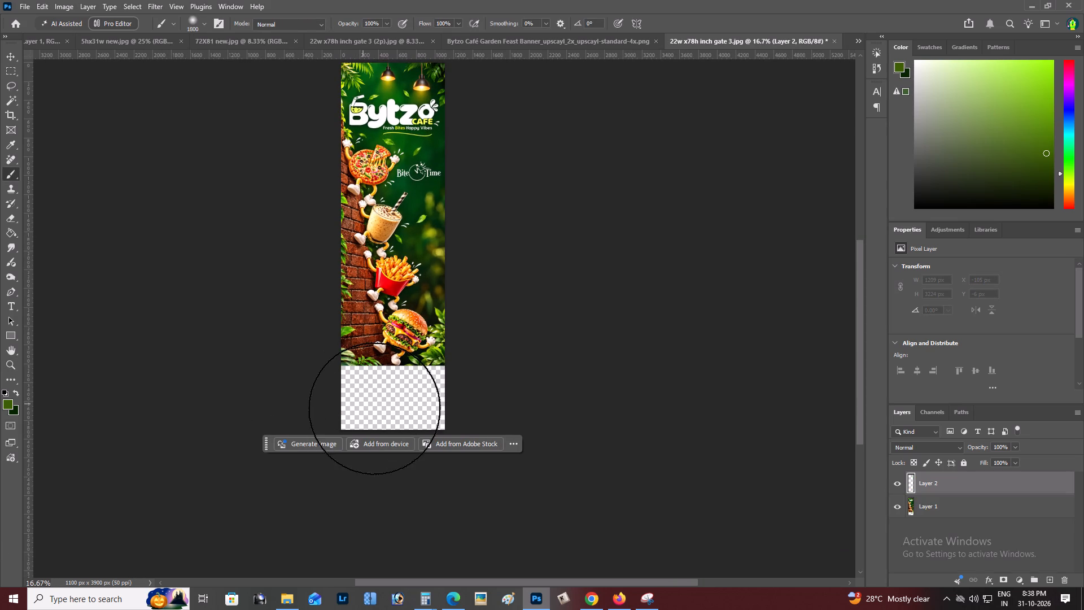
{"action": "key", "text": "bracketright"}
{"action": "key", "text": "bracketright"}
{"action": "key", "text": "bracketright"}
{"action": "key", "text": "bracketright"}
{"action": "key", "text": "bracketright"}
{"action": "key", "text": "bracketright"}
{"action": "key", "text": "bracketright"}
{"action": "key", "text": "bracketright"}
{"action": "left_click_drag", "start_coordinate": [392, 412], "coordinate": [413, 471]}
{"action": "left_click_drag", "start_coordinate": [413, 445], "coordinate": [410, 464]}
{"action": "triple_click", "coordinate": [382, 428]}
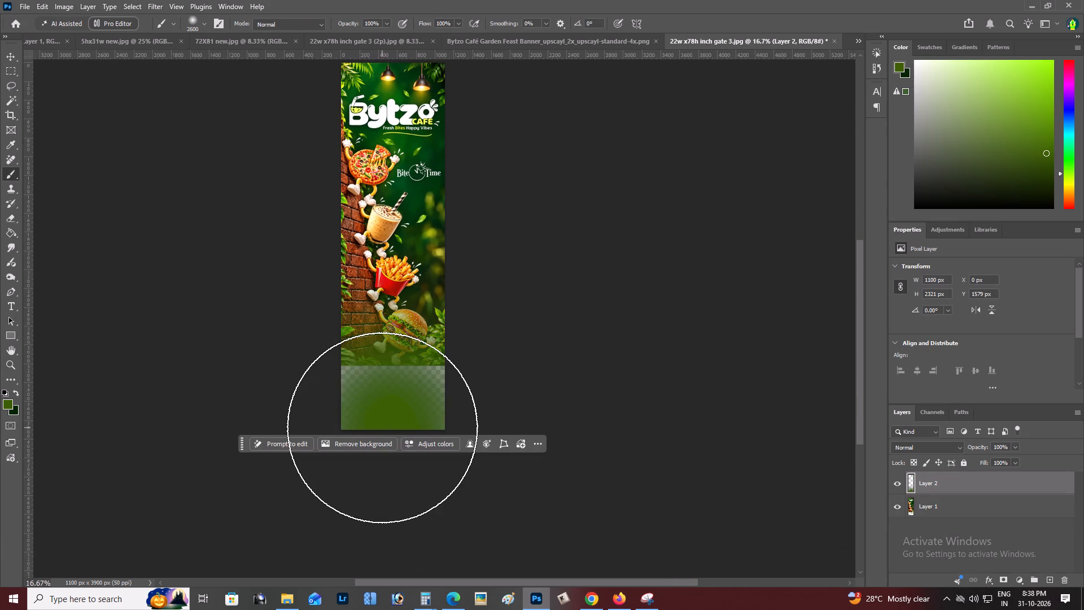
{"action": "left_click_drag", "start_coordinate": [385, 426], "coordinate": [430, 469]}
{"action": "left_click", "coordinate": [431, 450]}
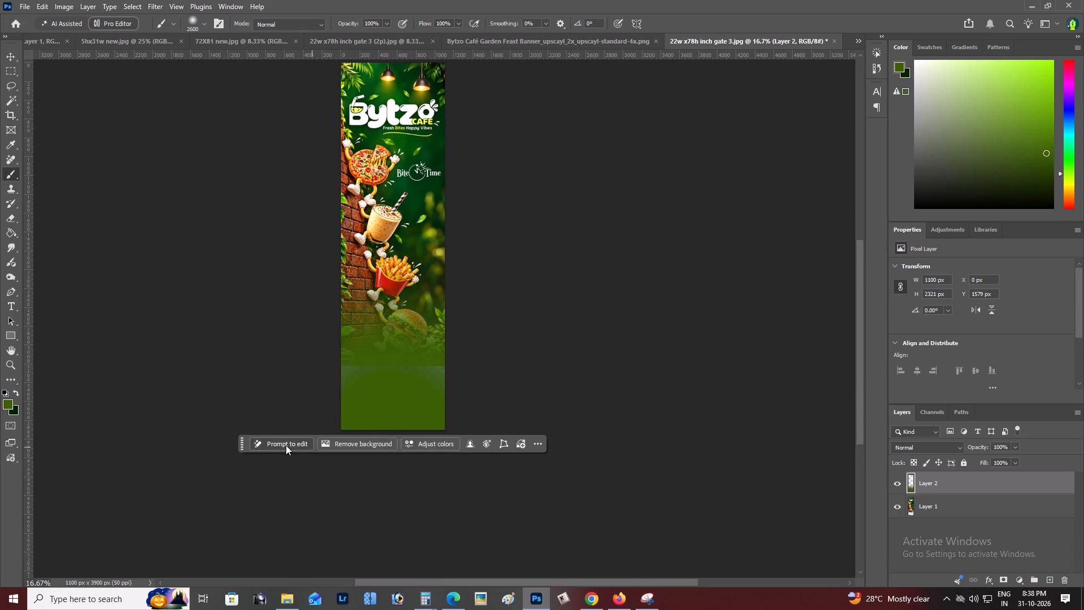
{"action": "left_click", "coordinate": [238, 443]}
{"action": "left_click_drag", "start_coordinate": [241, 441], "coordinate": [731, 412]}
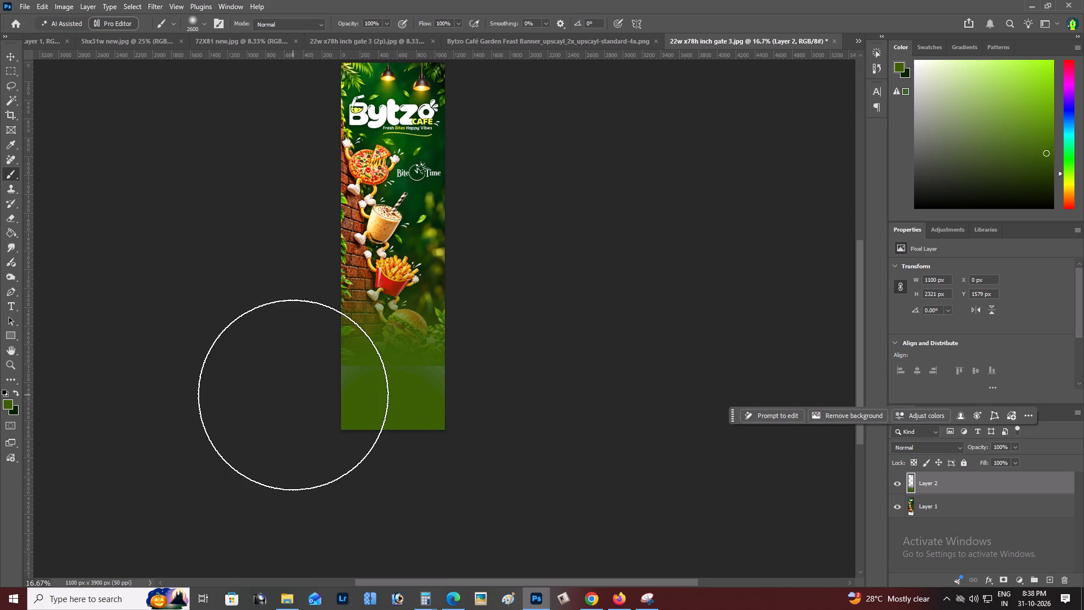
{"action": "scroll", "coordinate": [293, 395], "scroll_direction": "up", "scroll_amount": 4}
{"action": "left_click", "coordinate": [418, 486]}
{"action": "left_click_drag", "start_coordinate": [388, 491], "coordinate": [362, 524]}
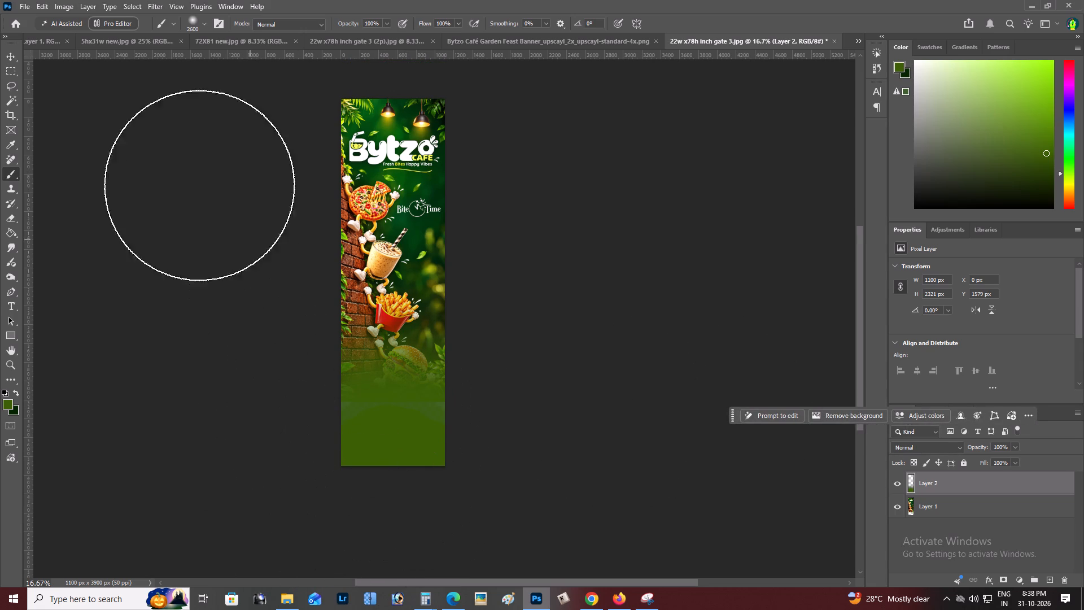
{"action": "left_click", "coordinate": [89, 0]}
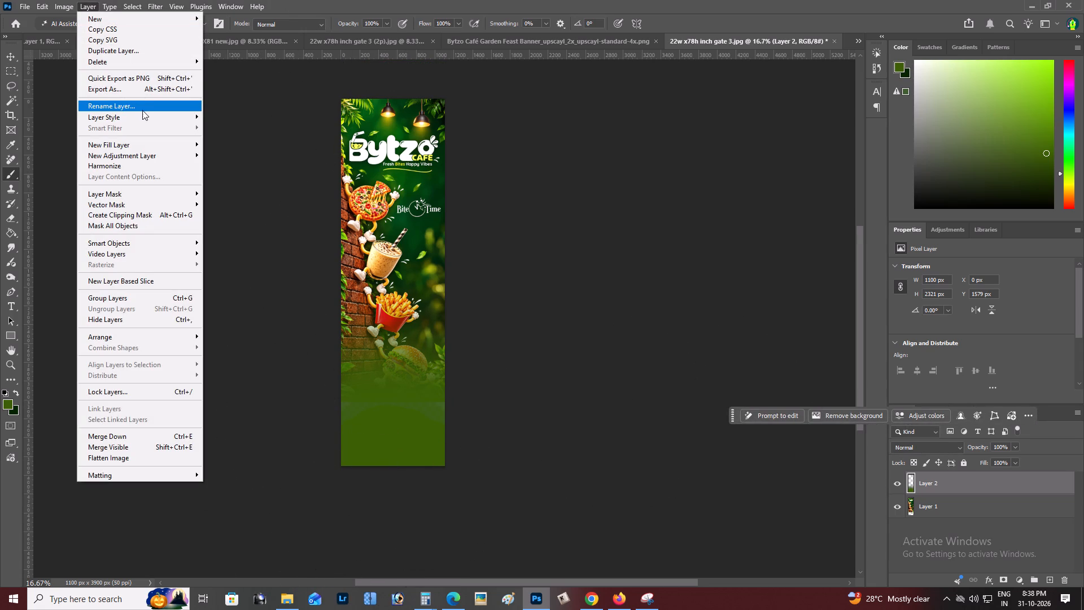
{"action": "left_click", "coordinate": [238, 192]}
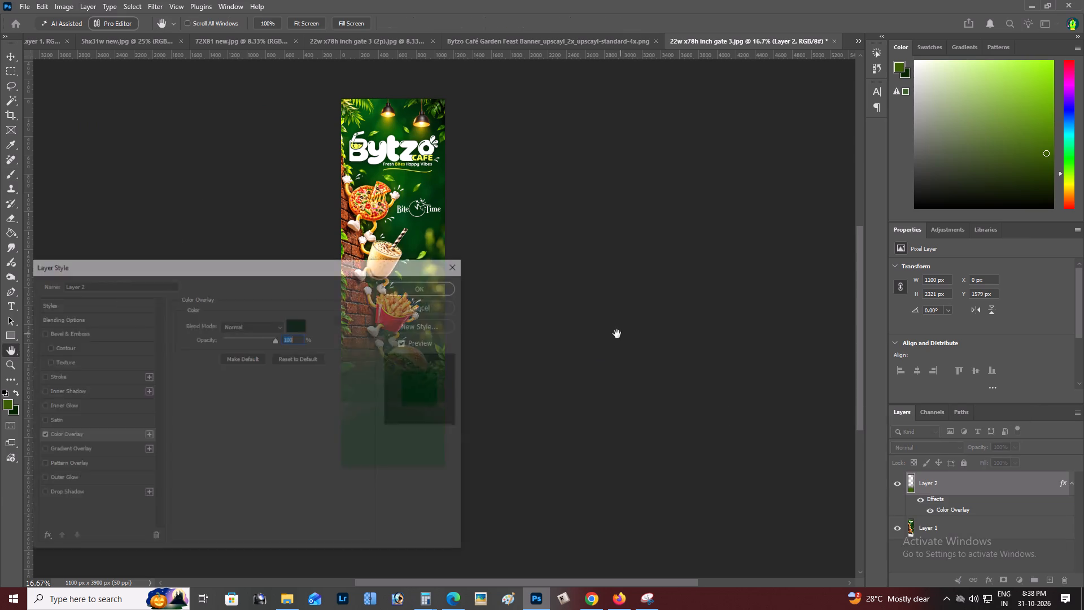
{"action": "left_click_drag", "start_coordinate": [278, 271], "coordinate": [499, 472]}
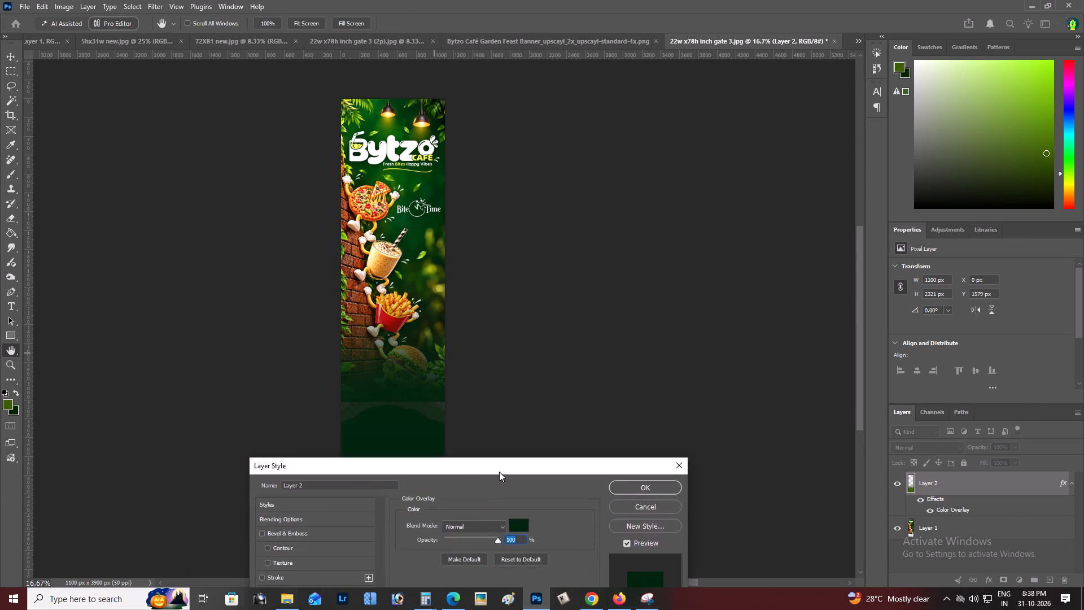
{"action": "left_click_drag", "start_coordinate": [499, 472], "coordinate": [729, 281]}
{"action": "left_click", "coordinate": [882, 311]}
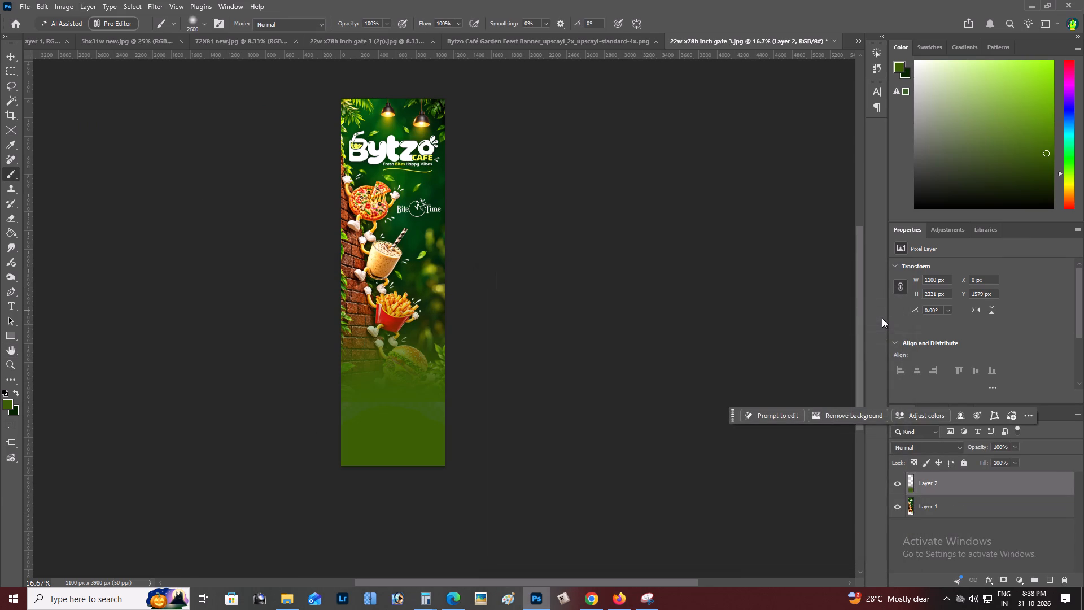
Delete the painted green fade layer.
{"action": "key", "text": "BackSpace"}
Add a new layer and fill the blank strip below the burger artwork, about 1100 × 738 px, with brick brown #863711.
{"action": "left_click", "coordinate": [1046, 581]}
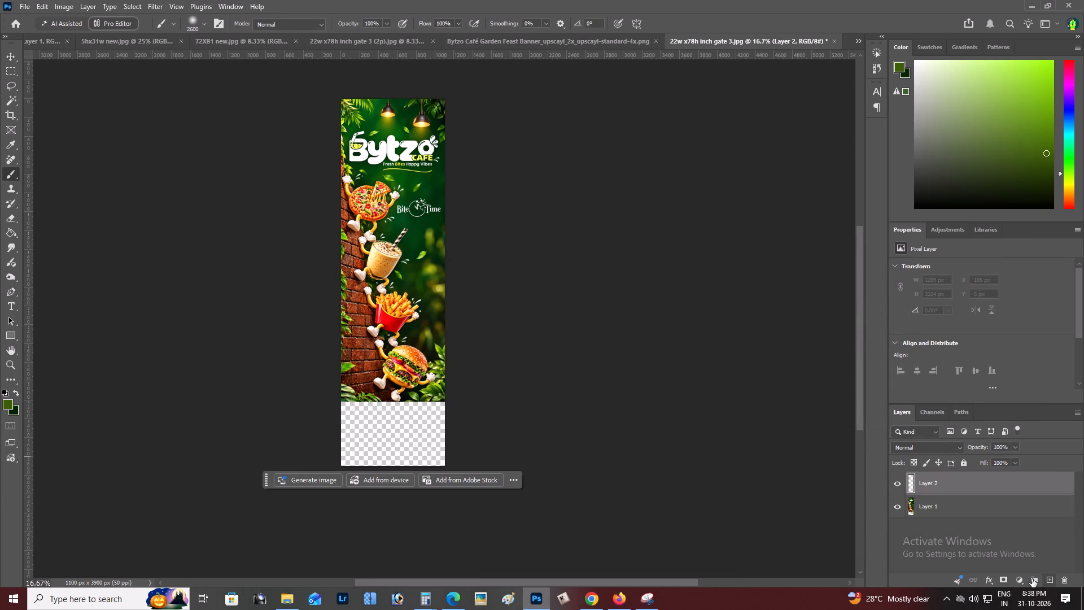
{"action": "scroll", "coordinate": [303, 578], "scroll_direction": "down", "scroll_amount": 4}
{"action": "key", "text": "m"}
{"action": "left_click_drag", "start_coordinate": [283, 396], "coordinate": [508, 521]}
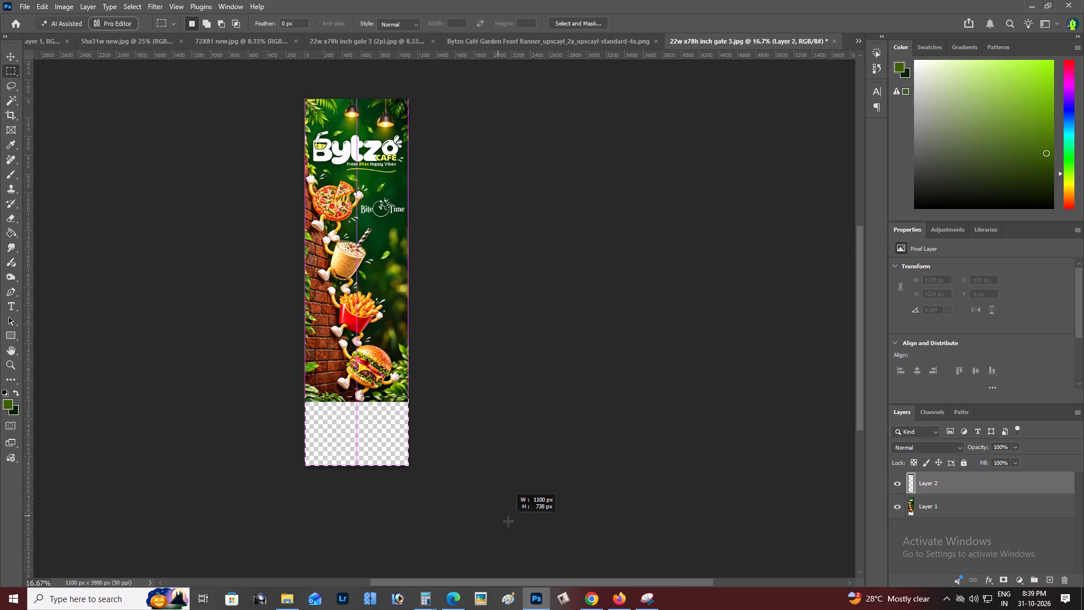
{"action": "left_click_drag", "start_coordinate": [508, 521], "coordinate": [513, 522]}
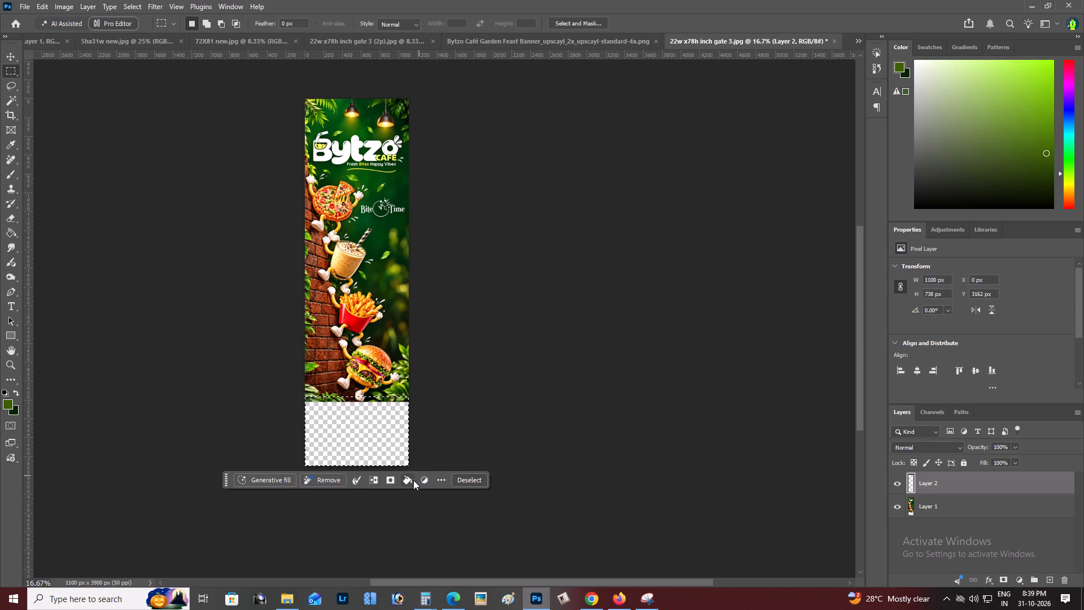
{"action": "left_click", "coordinate": [412, 481]}
{"action": "left_click", "coordinate": [411, 374]}
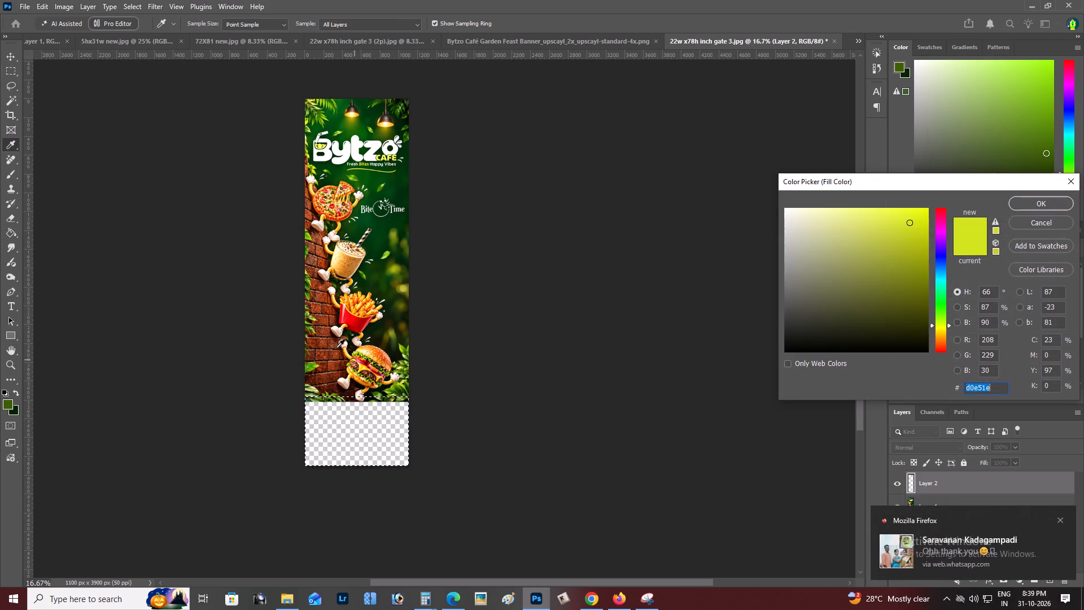
{"action": "left_click", "coordinate": [312, 284]}
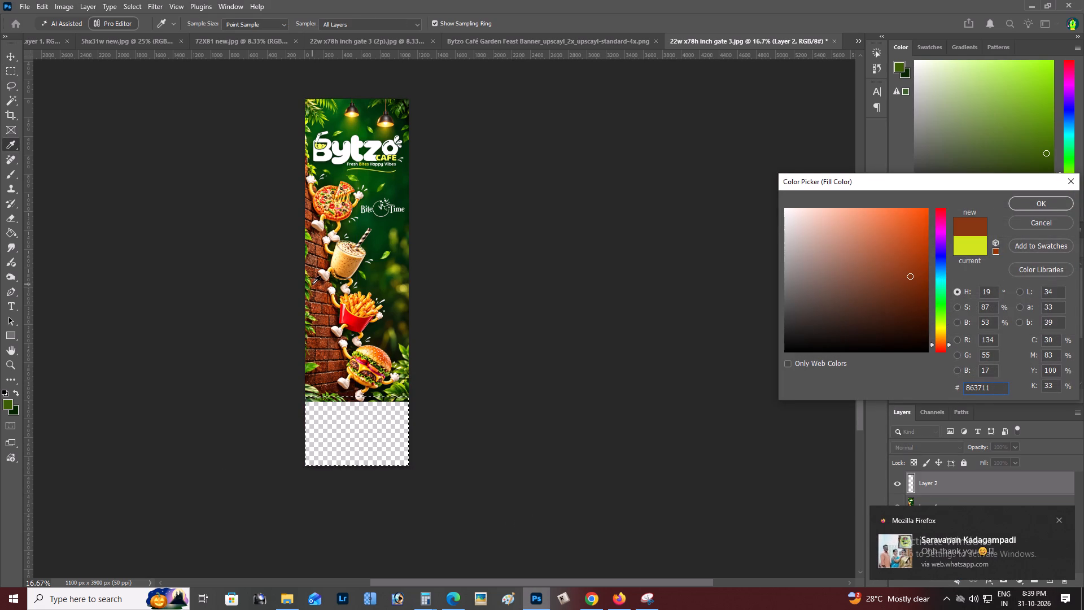
{"action": "key", "text": "Return"}
{"action": "key", "text": "Return"}
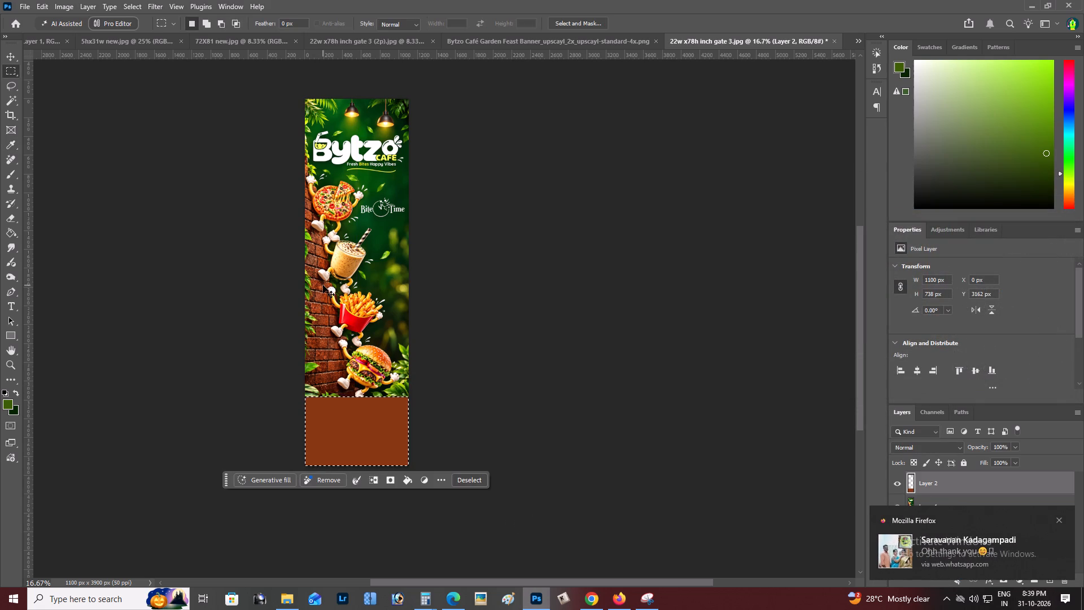
{"action": "key", "text": "ctrl+d"}
Rotate the brown block about -6°, scale it to about 157%, and position its slanted edge over the foliage below the burger.
{"action": "key", "text": "ctrl+t"}
{"action": "left_click_drag", "start_coordinate": [451, 392], "coordinate": [452, 380]}
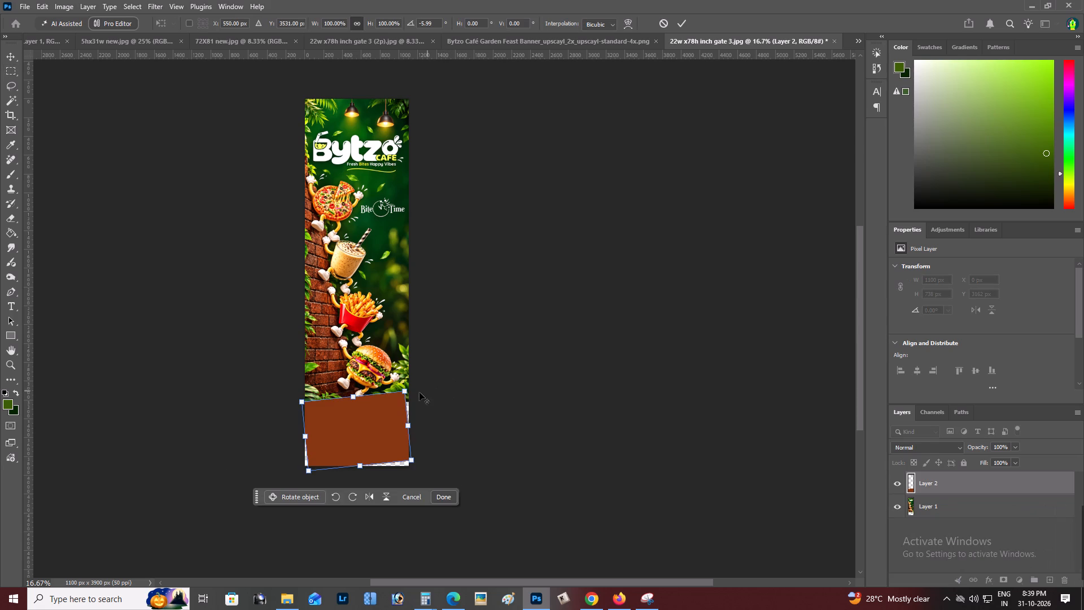
{"action": "left_click_drag", "start_coordinate": [400, 391], "coordinate": [438, 380], "text": "alt"}
{"action": "left_click_drag", "start_coordinate": [355, 404], "coordinate": [361, 417]}
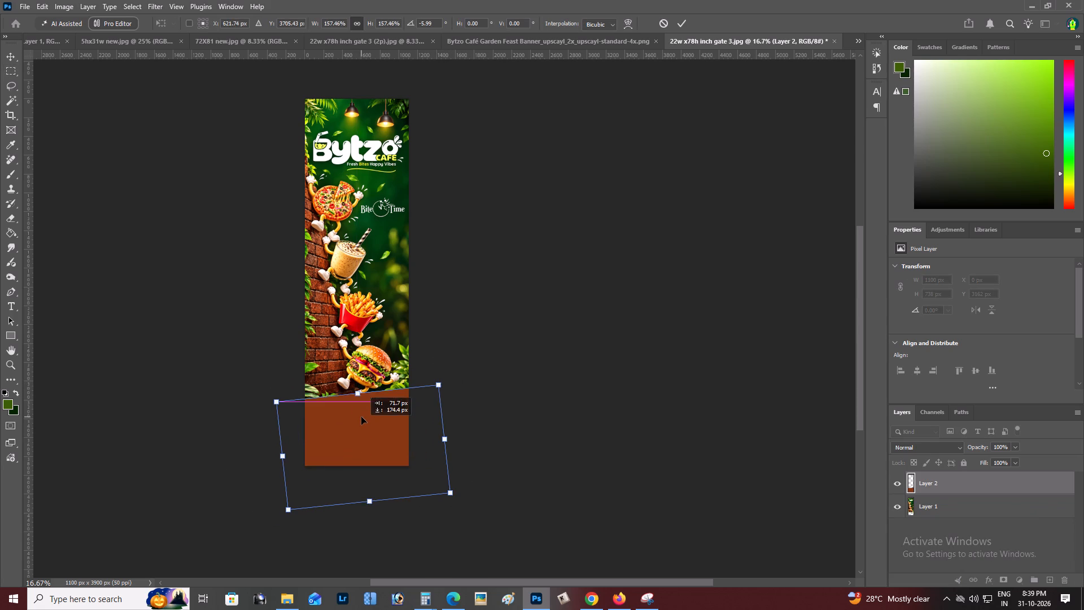
{"action": "left_click_drag", "start_coordinate": [361, 417], "coordinate": [359, 418]}
{"action": "key", "text": "ctrl+Return"}
{"action": "key", "text": "v"}
{"action": "key", "text": "shift+Down"}
{"action": "key", "text": "shift+Down"}
{"action": "key", "text": "shift+Down"}
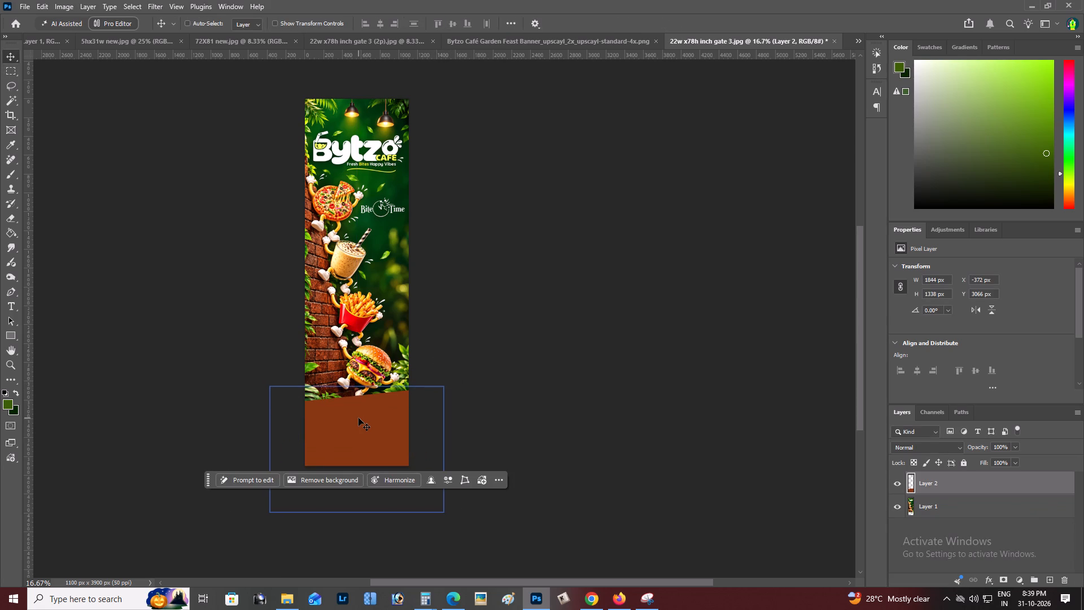
Apply a Color Overlay to the slanted block using bright green sampled from the leaves beside the brick wall.
{"action": "key", "text": "z"}
{"action": "left_click", "coordinate": [359, 418], "text": "alt"}
{"action": "right_click", "coordinate": [359, 418]}
{"action": "left_click", "coordinate": [368, 422]}
{"action": "key", "text": "space"}
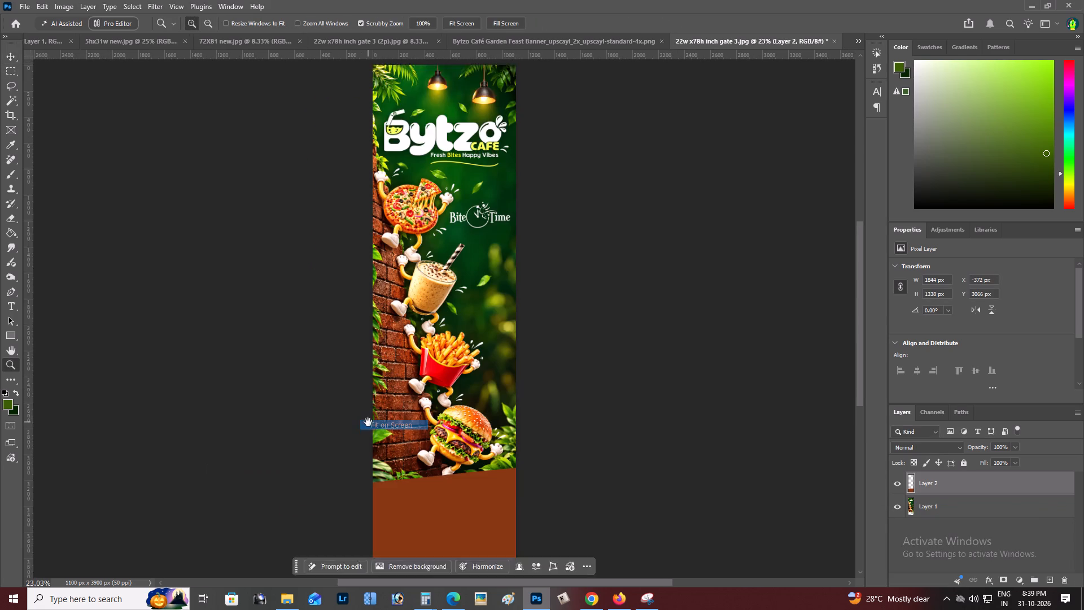
{"action": "left_click_drag", "start_coordinate": [368, 422], "coordinate": [360, 356]}
{"action": "key", "text": "z"}
{"action": "key", "text": "space"}
{"action": "left_click_drag", "start_coordinate": [440, 398], "coordinate": [426, 394]}
{"action": "key", "text": "z"}
{"action": "left_click", "coordinate": [425, 378], "text": "alt"}
{"action": "key", "text": "space"}
{"action": "left_click_drag", "start_coordinate": [417, 385], "coordinate": [389, 397]}
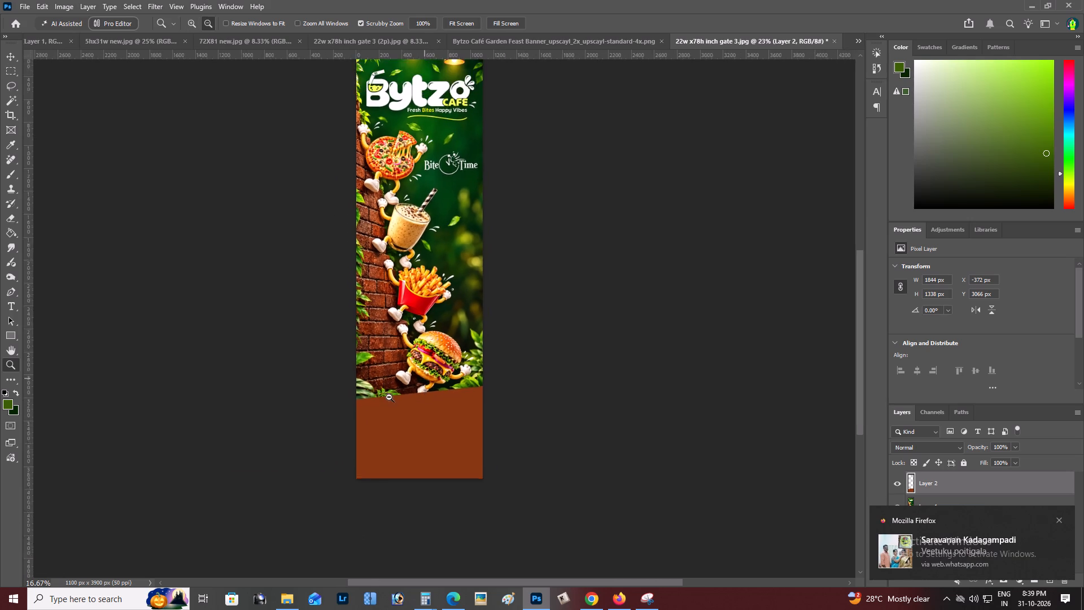
{"action": "left_click_drag", "start_coordinate": [389, 397], "coordinate": [361, 409]}
{"action": "left_click", "coordinate": [81, 10]}
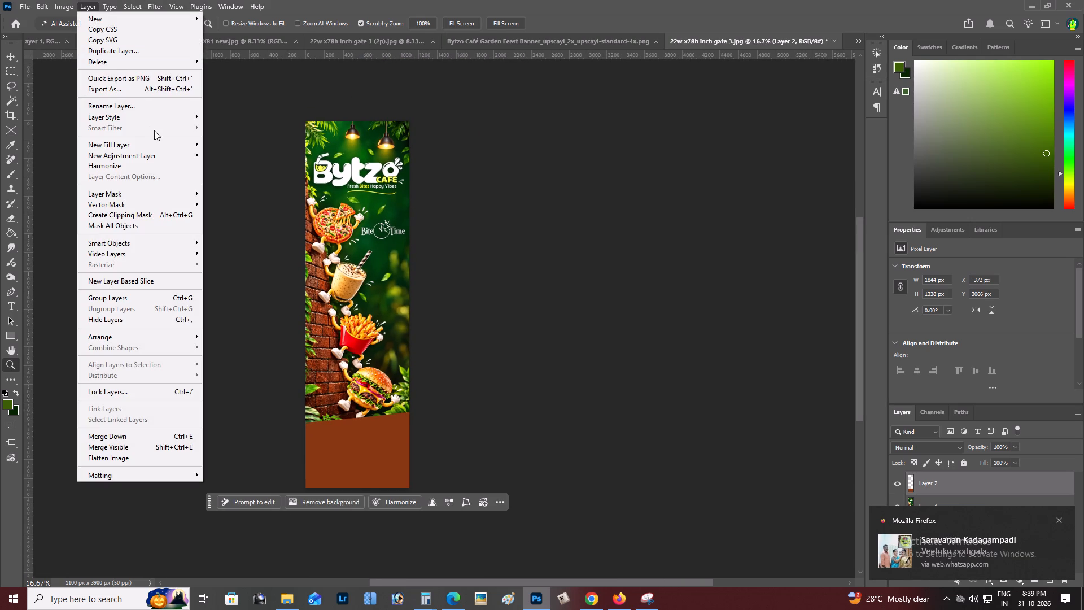
{"action": "left_click", "coordinate": [244, 187]}
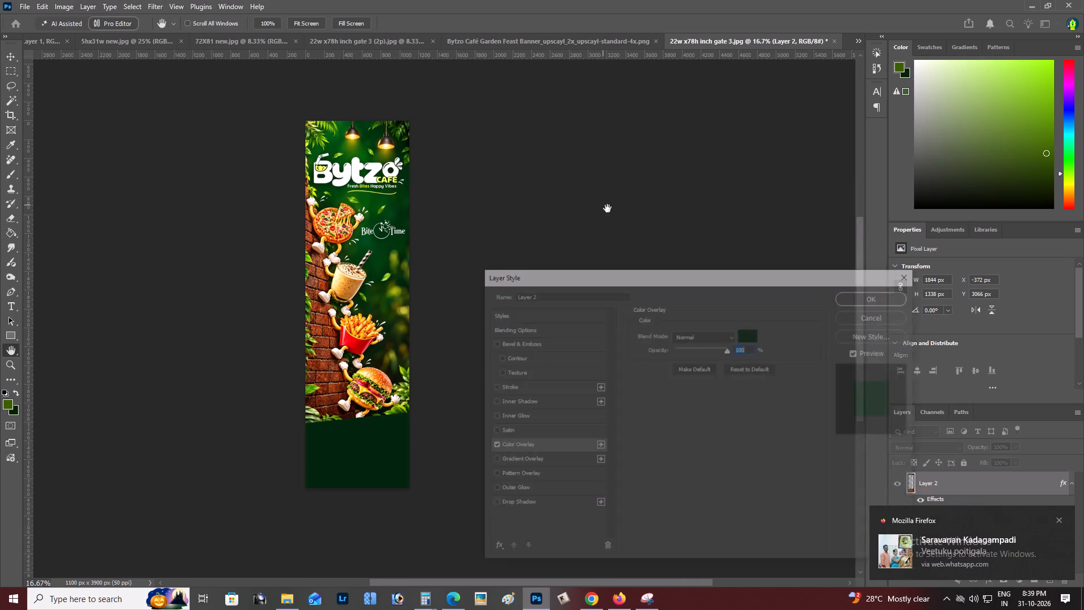
{"action": "left_click", "coordinate": [748, 336]}
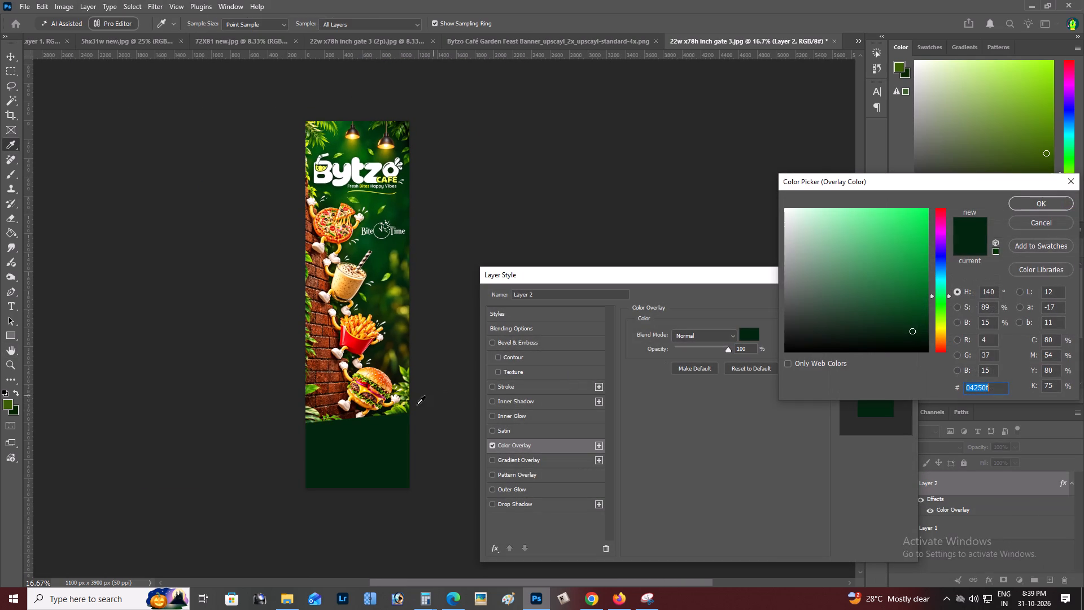
{"action": "left_click", "coordinate": [403, 377]}
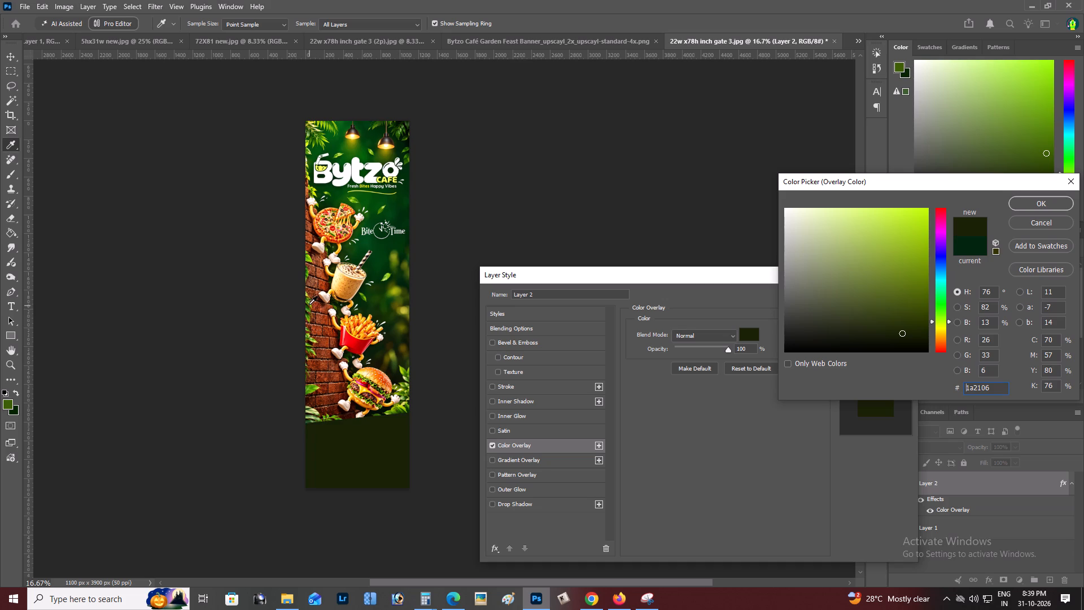
{"action": "left_click", "coordinate": [309, 304]}
{"action": "key", "text": "Return"}
{"action": "key", "text": "Return"}
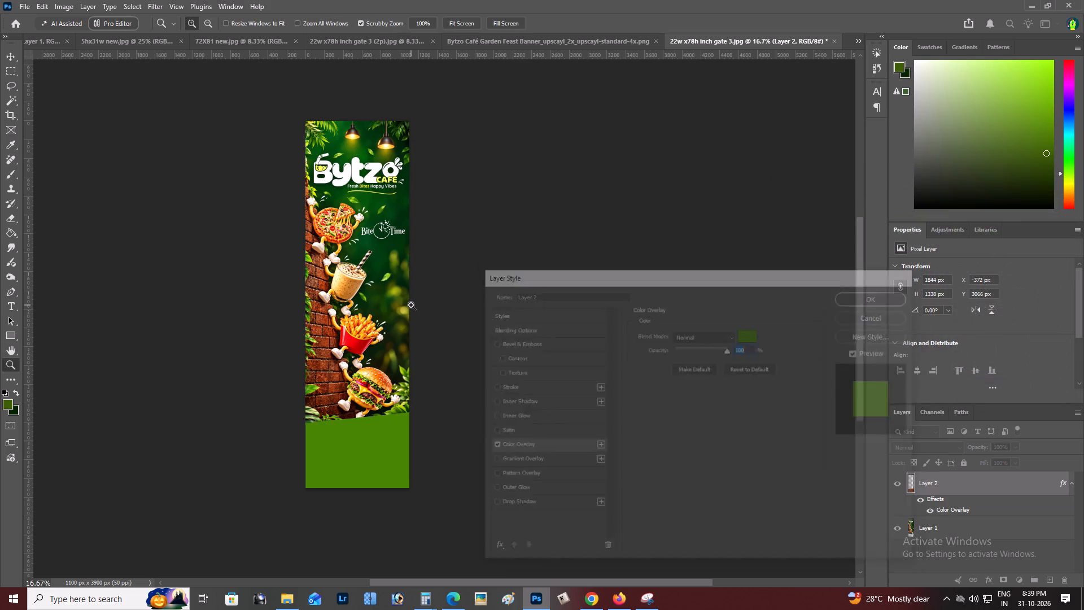
Rotate the green block about another -5°, scale it to about 115%, and position it over the canvas's lower end.
{"action": "key", "text": "z"}
{"action": "left_click", "coordinate": [371, 436], "text": "alt"}
{"action": "right_click", "coordinate": [387, 371]}
{"action": "left_click", "coordinate": [400, 378]}
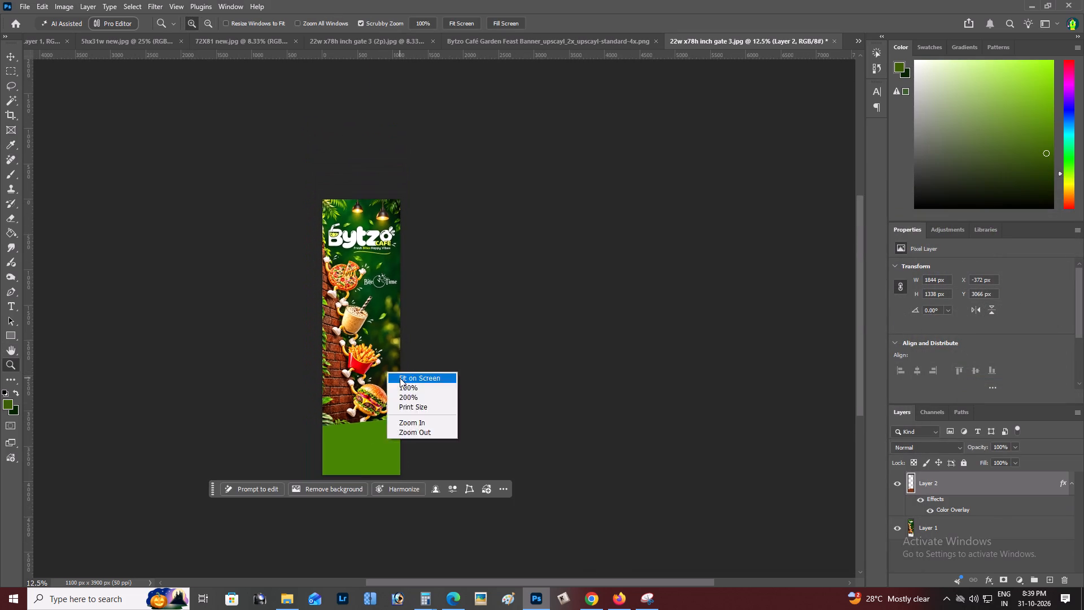
{"action": "key", "text": "space"}
{"action": "key", "text": "space"}
{"action": "key", "text": "space"}
{"action": "key", "text": "space"}
{"action": "left_click_drag", "start_coordinate": [400, 369], "coordinate": [389, 230]}
{"action": "key", "text": "z"}
{"action": "left_click", "coordinate": [410, 290], "text": "alt"}
{"action": "right_click", "coordinate": [411, 288]}
{"action": "double_click", "coordinate": [425, 292]}
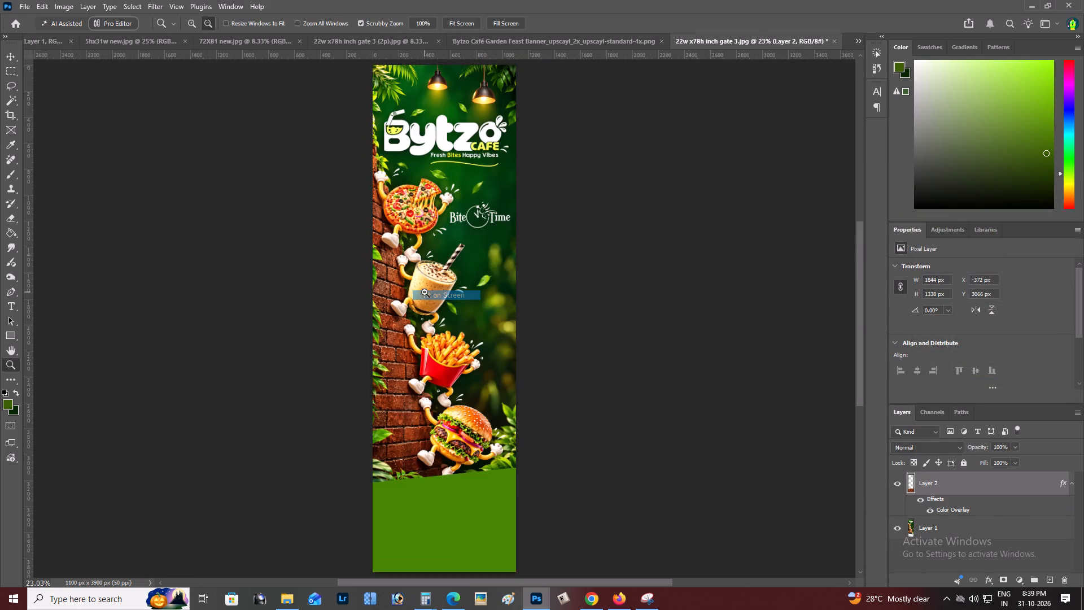
{"action": "key", "text": "space"}
{"action": "left_click_drag", "start_coordinate": [425, 292], "coordinate": [397, 282]}
{"action": "key", "text": "ctrl+t"}
{"action": "left_click_drag", "start_coordinate": [497, 334], "coordinate": [493, 314]}
{"action": "left_click_drag", "start_coordinate": [479, 393], "coordinate": [497, 389], "text": "alt"}
{"action": "left_click_drag", "start_coordinate": [471, 417], "coordinate": [468, 424]}
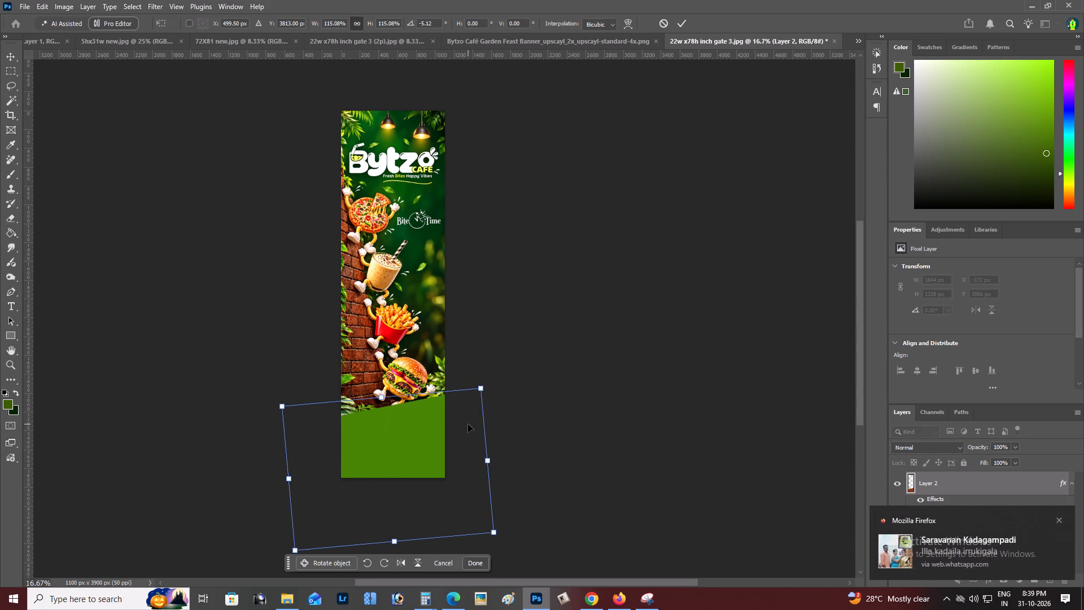
{"action": "key", "text": "ctrl+Return"}
Save a JPEG copy of the banner as "22w x78h inch gate 4" in the BYTZO MYD "new" folder.
{"action": "key", "text": "ctrl+shift+s"}
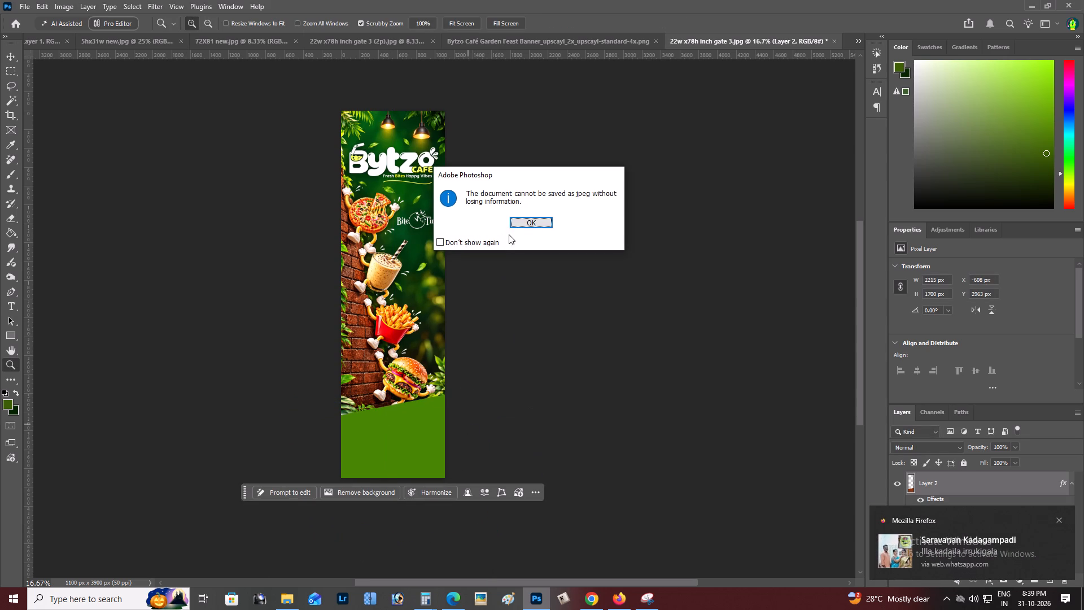
{"action": "left_click", "coordinate": [536, 229]}
{"action": "left_click", "coordinate": [535, 224]}
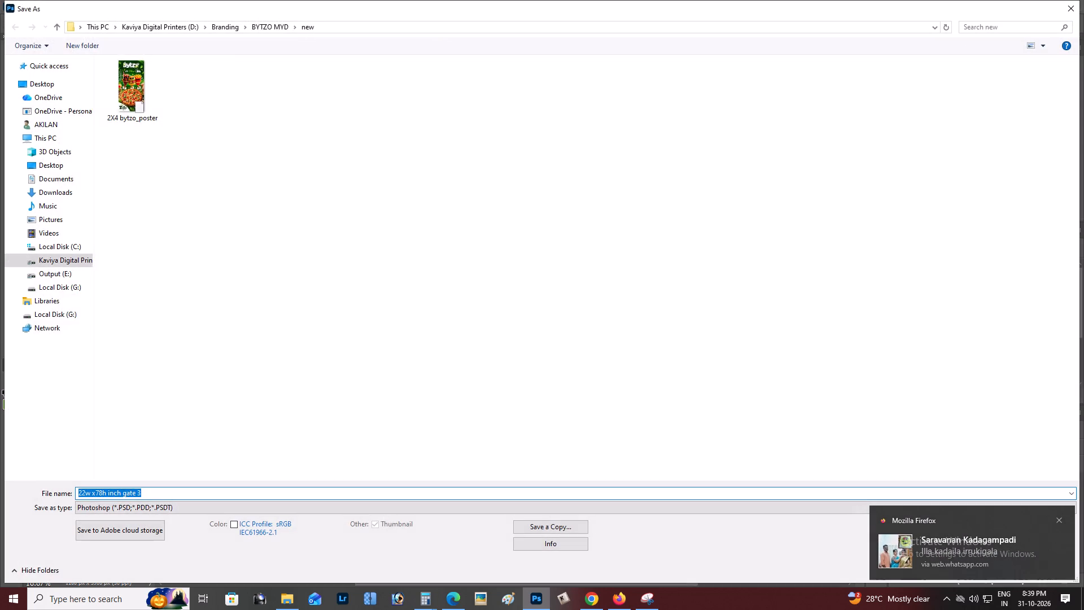
{"action": "left_click", "coordinate": [543, 530]}
{"action": "left_click", "coordinate": [464, 489]}
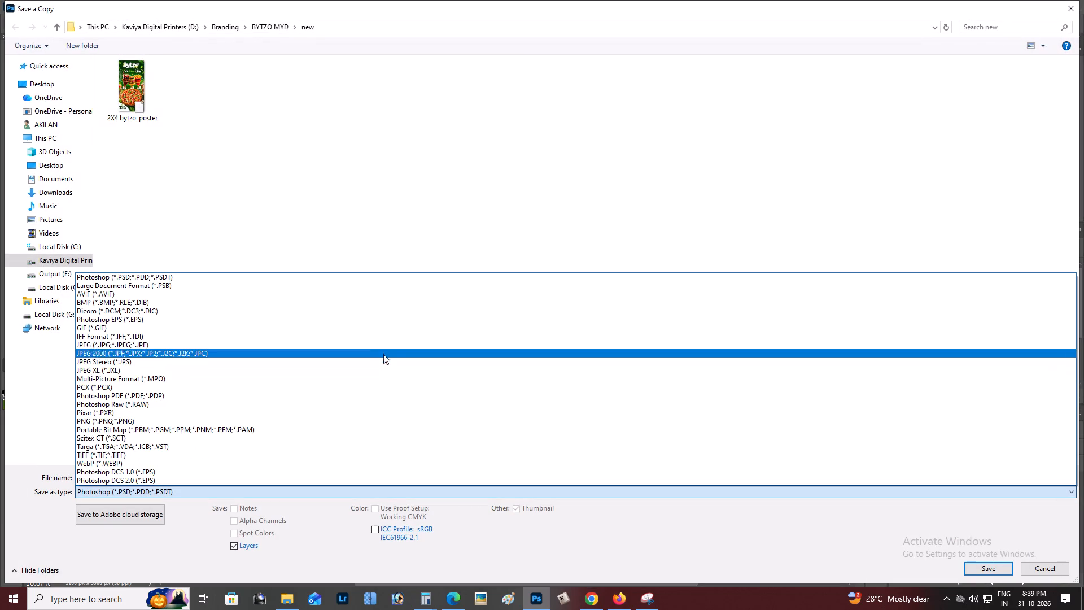
{"action": "left_click", "coordinate": [373, 341]}
{"action": "left_click", "coordinate": [373, 115]}
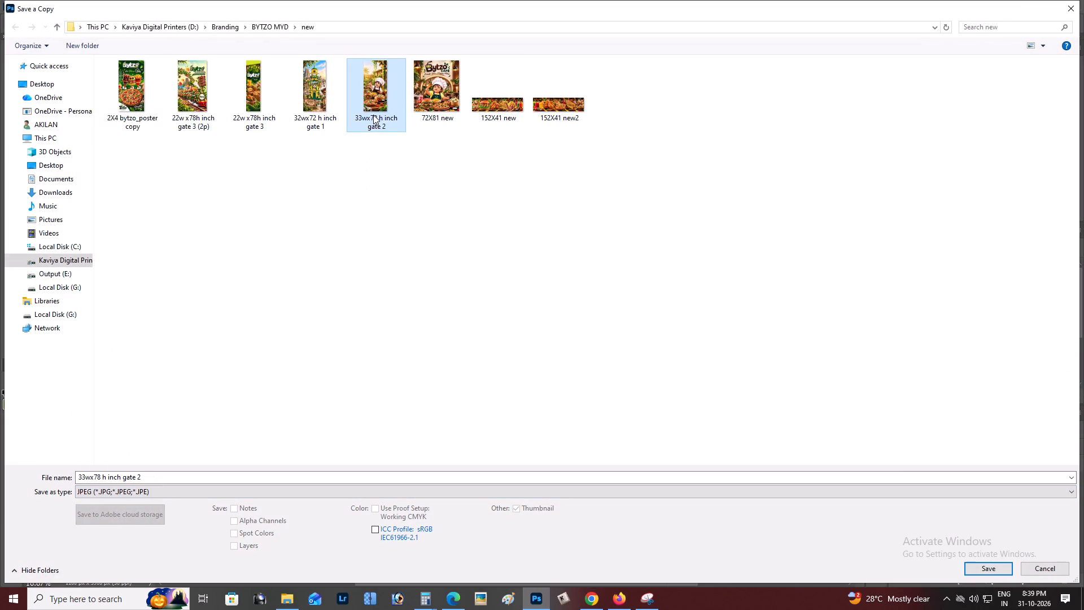
{"action": "left_click", "coordinate": [283, 125]}
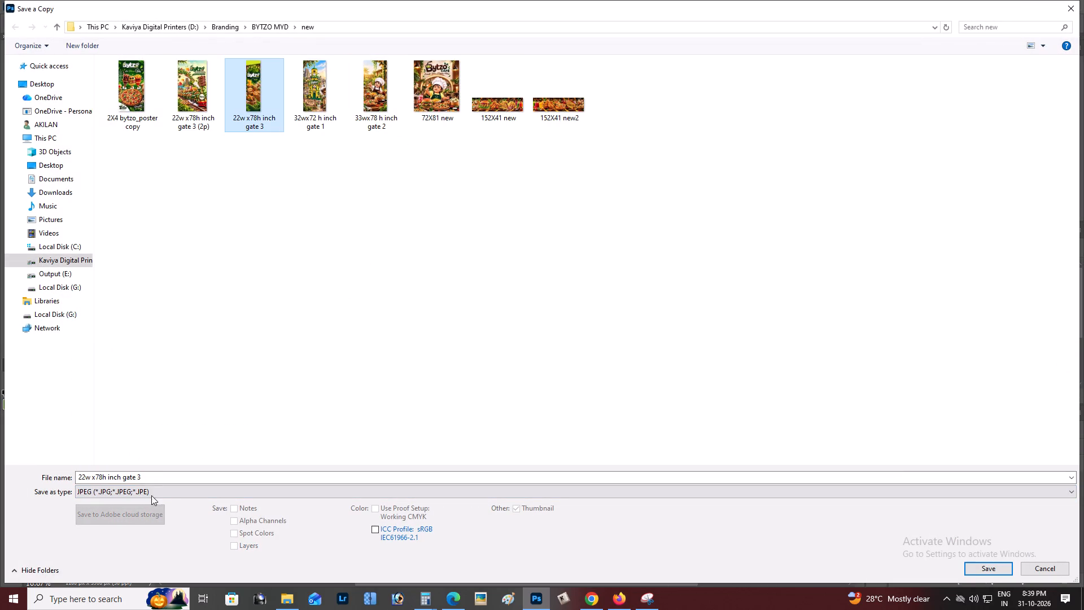
{"action": "double_click", "coordinate": [152, 480]}
{"action": "key", "text": "BackSpace"}
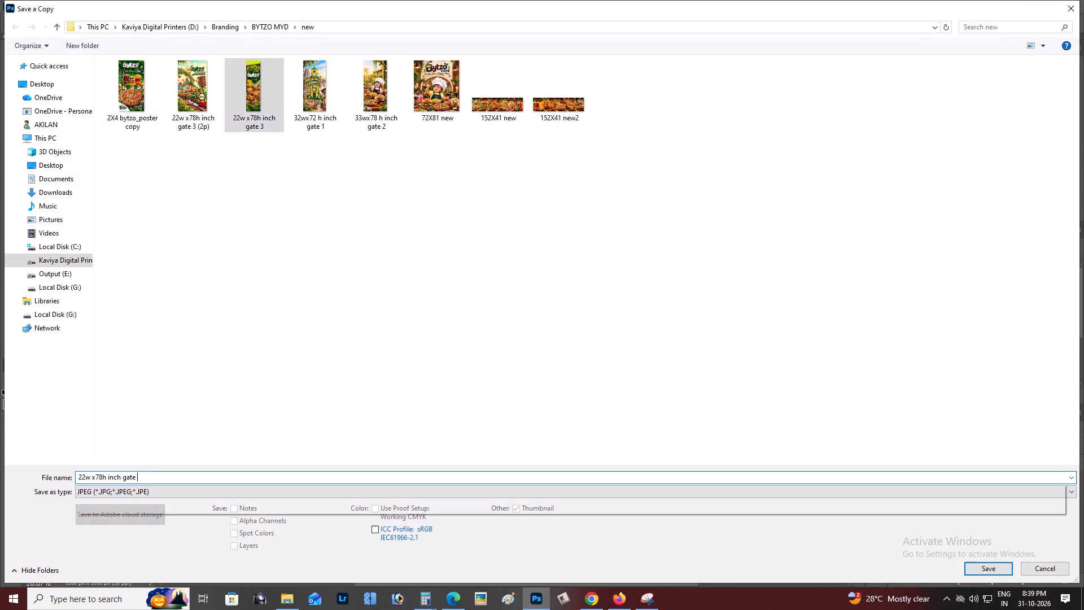
{"action": "key", "text": "4"}
{"action": "key", "text": "Return"}
{"action": "key", "text": "Return"}
Switch to the "new" folder in File Explorer and refresh its contents.
{"action": "key", "text": "alt+Tab"}
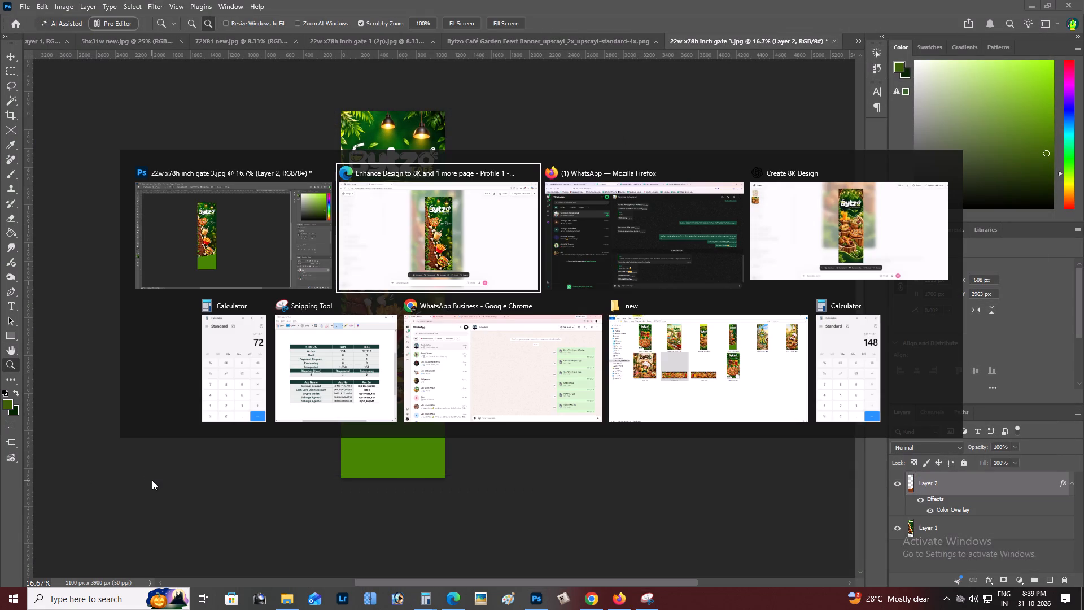
{"action": "key", "text": "alt+Tab"}
{"action": "key", "text": "alt+Tab"}
{"action": "key", "text": "alt+Tab"}
{"action": "key", "text": "alt+Tab"}
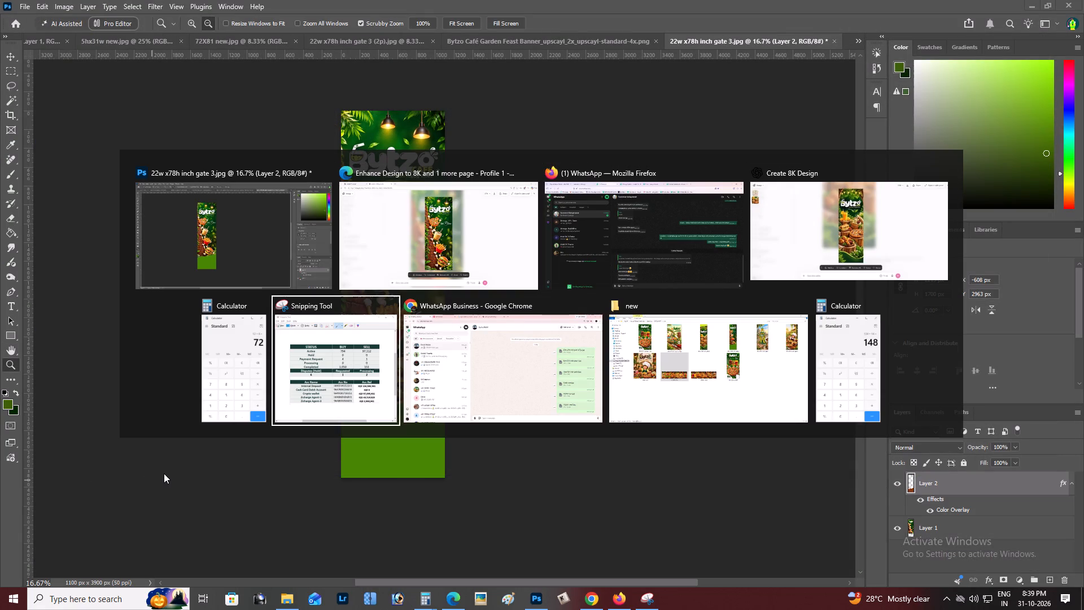
{"action": "key", "text": "alt+Tab"}
{"action": "key", "text": "alt+Tab"}
{"action": "right_click", "coordinate": [941, 360]}
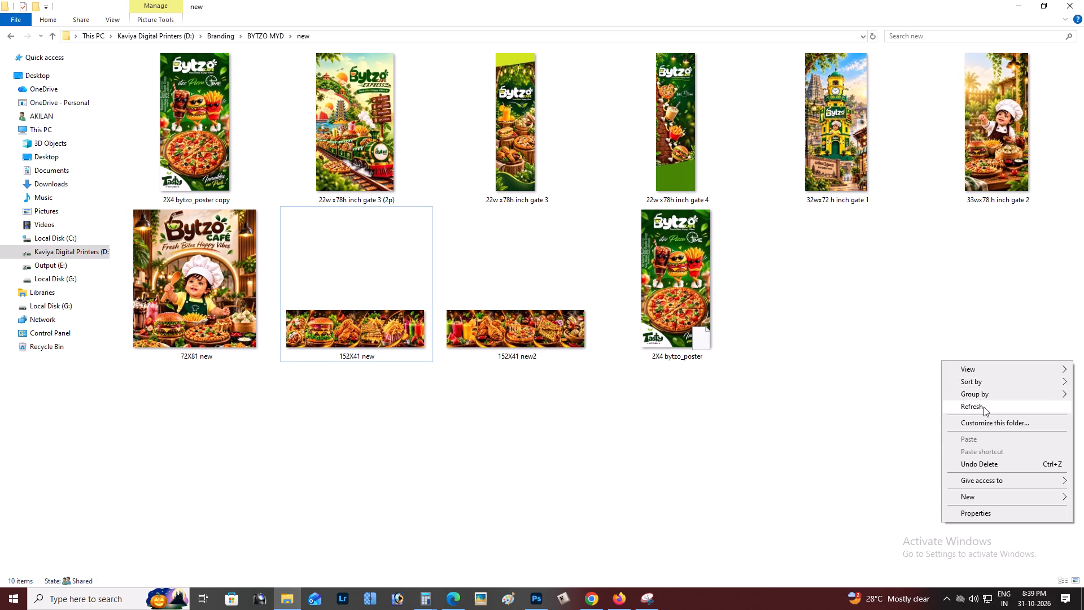
{"action": "left_click", "coordinate": [984, 407]}
Delete the "22w x78h inch gate 3 (2p)" image from the folder.
{"action": "left_click", "coordinate": [392, 147]}
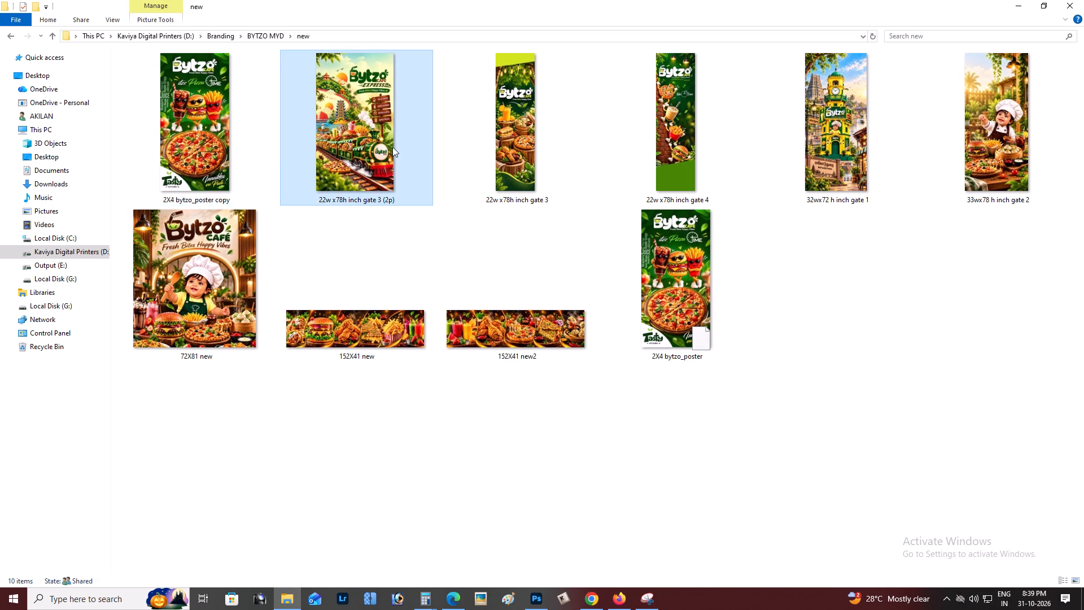
{"action": "key", "text": "Delete"}
{"action": "left_click", "coordinate": [974, 302]}
Switch from the folder to the WhatsApp window in Firefox.
{"action": "key", "text": "alt+Tab"}
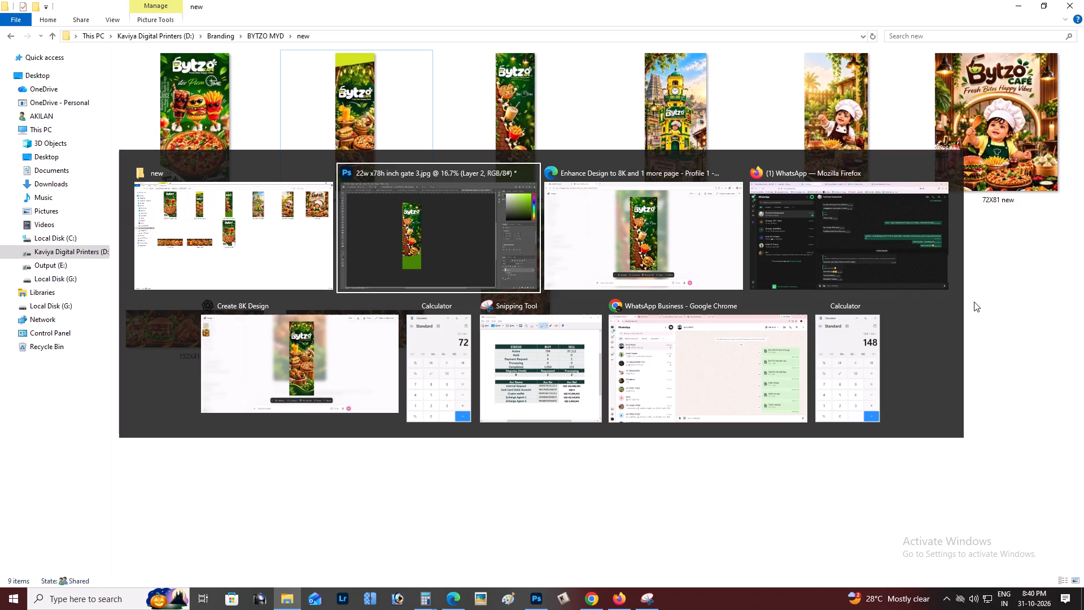
{"action": "key", "text": "alt+Tab"}
{"action": "key", "text": "alt+Tab"}
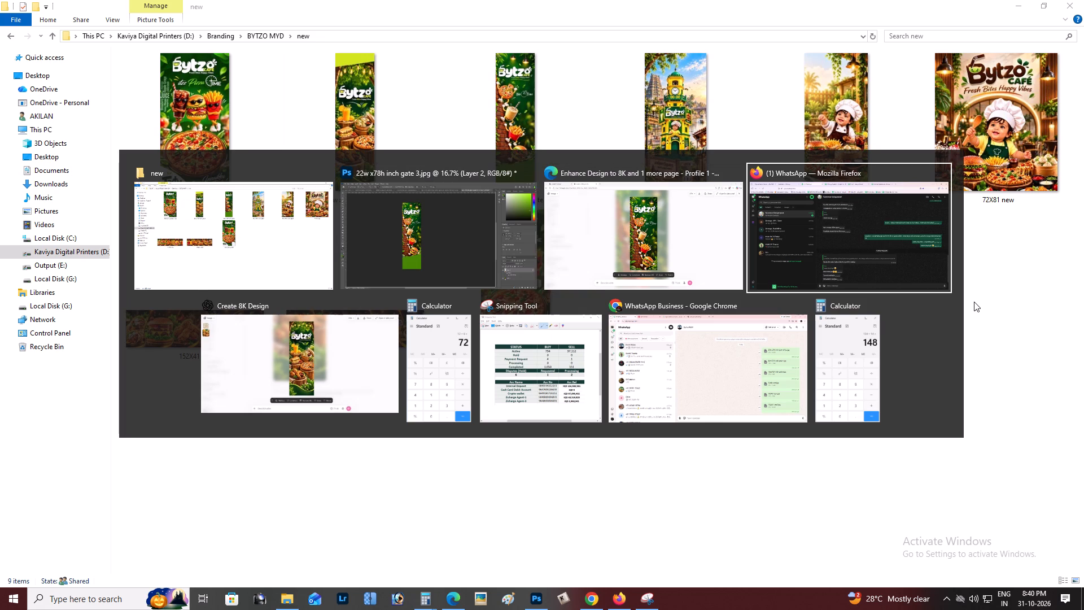
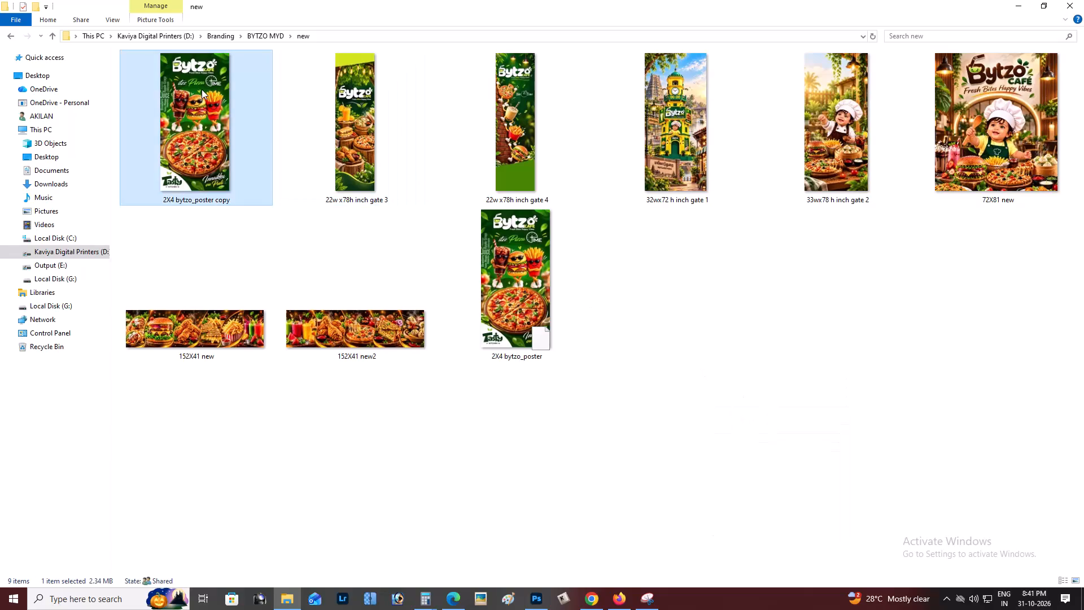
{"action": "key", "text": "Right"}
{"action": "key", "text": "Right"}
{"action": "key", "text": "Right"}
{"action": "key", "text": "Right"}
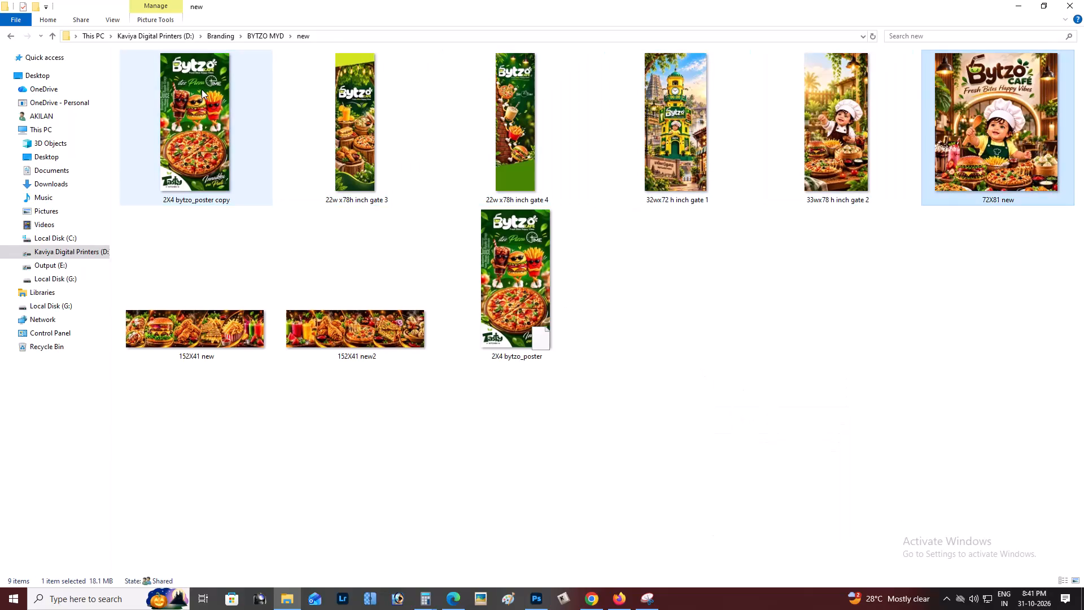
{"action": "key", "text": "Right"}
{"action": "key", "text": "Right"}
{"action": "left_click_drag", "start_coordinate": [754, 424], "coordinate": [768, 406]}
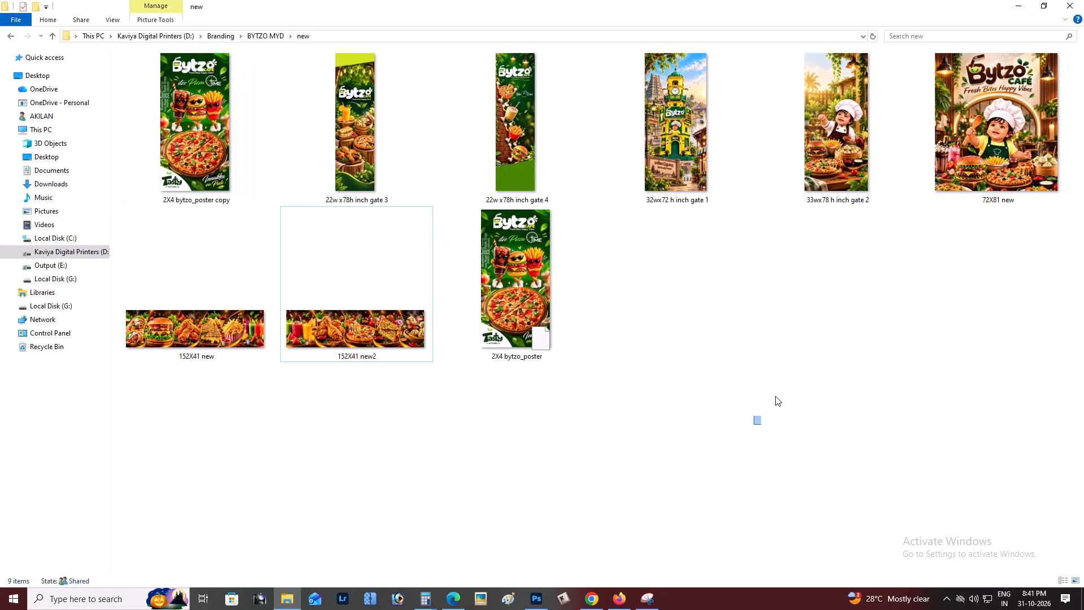
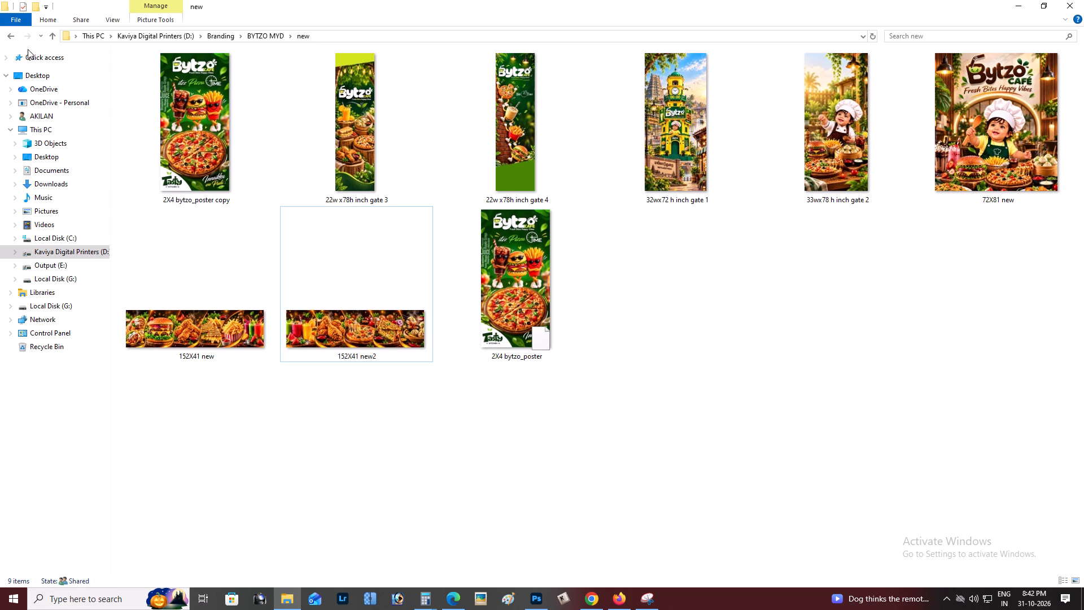
Open the 2X4 bytzo_poster copy image from the output folder to view it full size.
{"action": "double_click", "coordinate": [214, 115]}
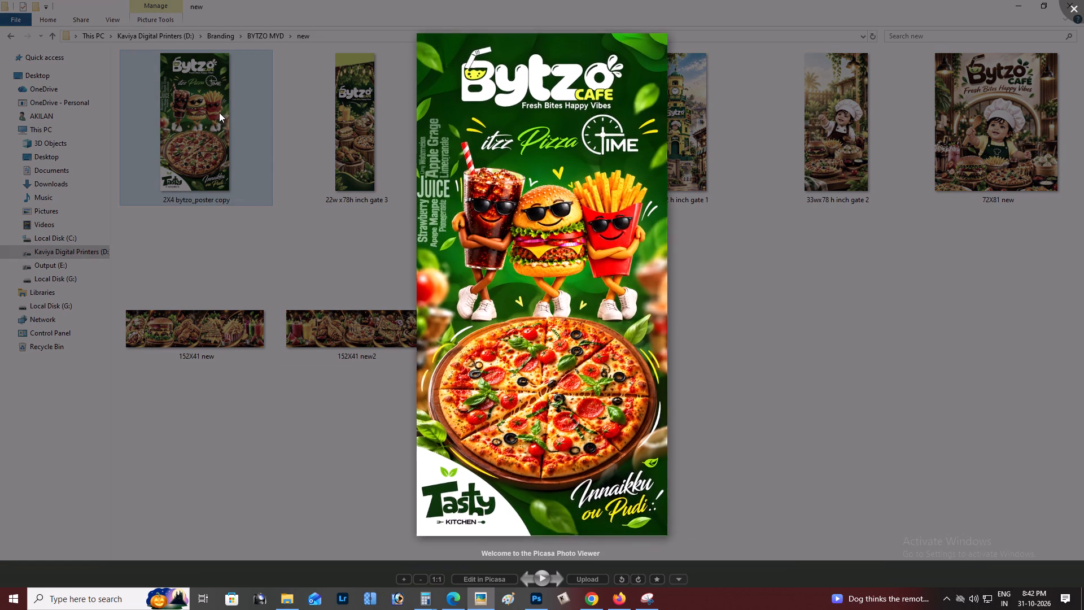
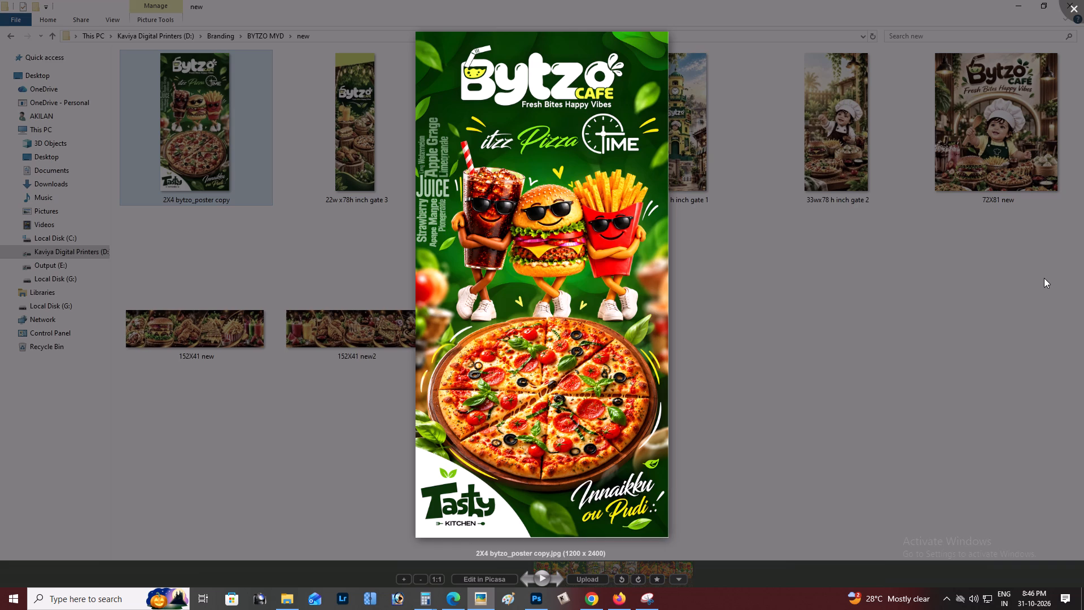
Review the gate 1, 2, 3 and 4 designs and the 72X81 new image full size from the new folder.
{"action": "left_click", "coordinate": [1083, 0]}
{"action": "double_click", "coordinate": [379, 174]}
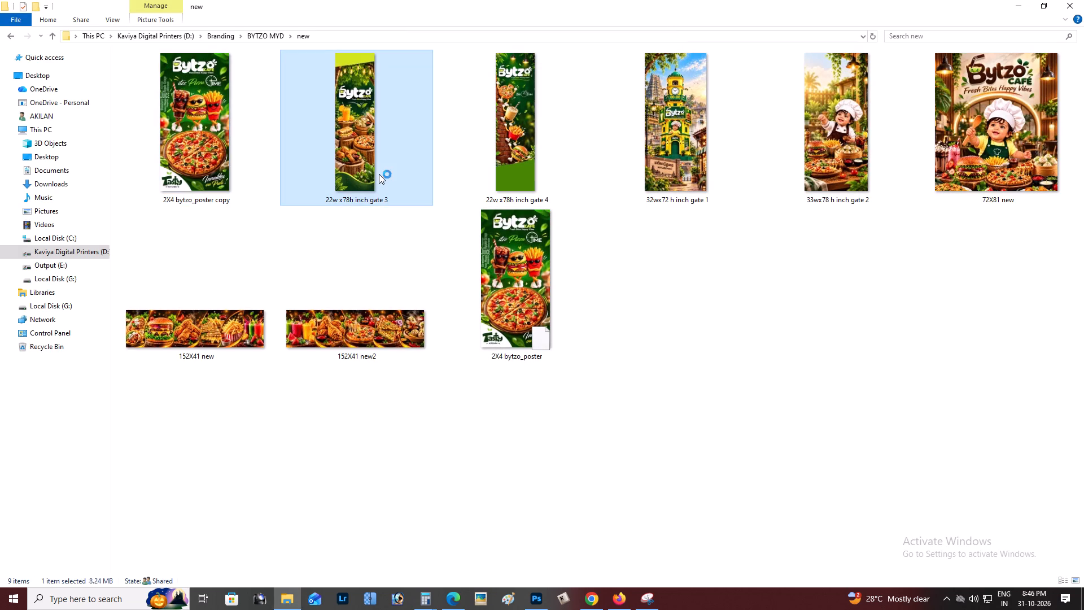
{"action": "left_click", "coordinate": [1083, 0]}
{"action": "double_click", "coordinate": [681, 171]}
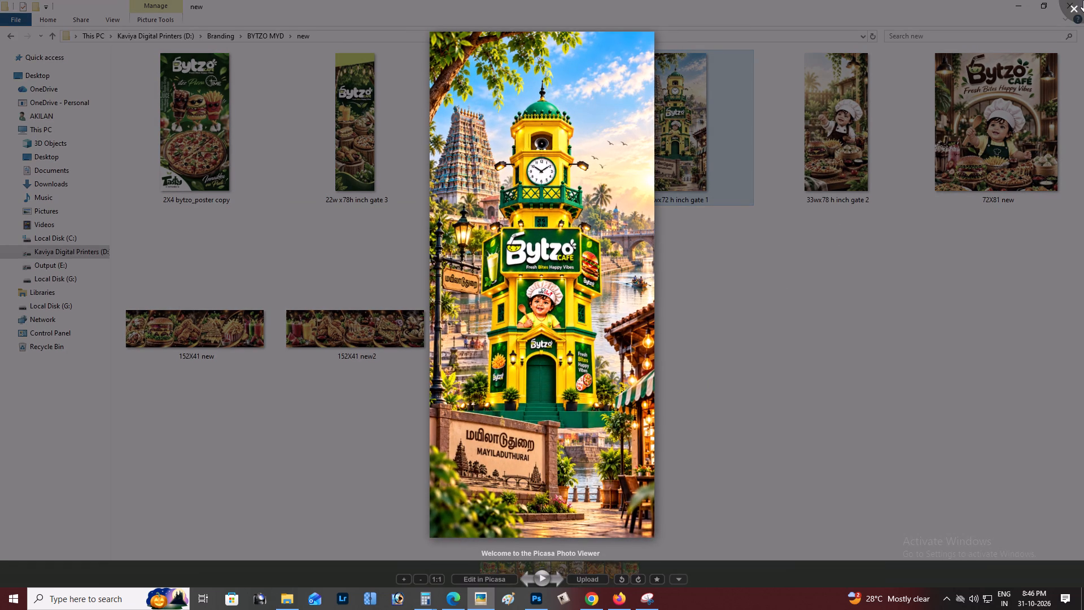
{"action": "left_click", "coordinate": [1083, 0]}
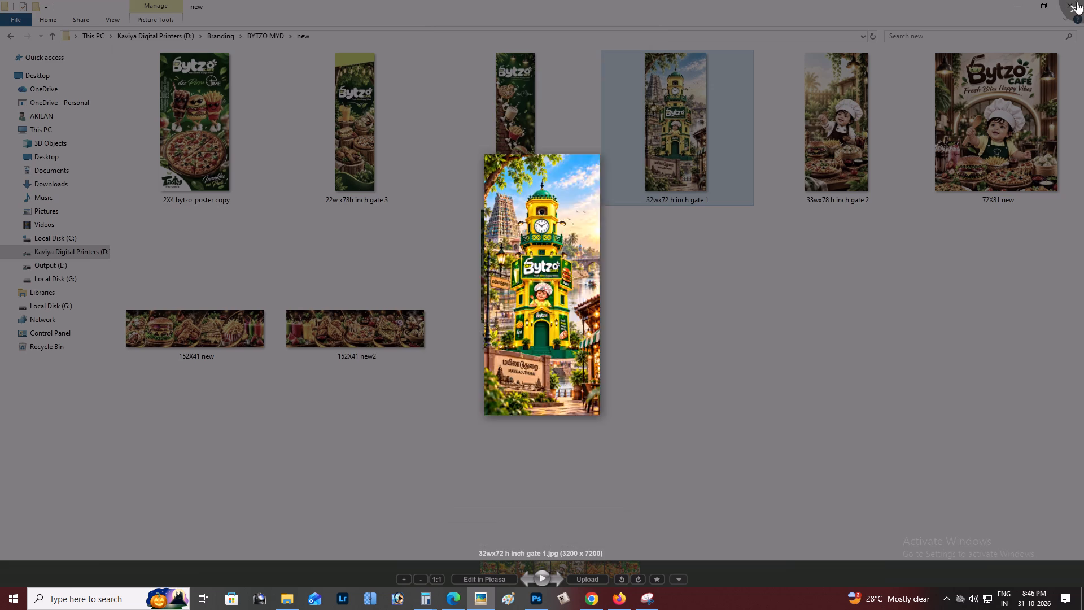
{"action": "double_click", "coordinate": [847, 132]}
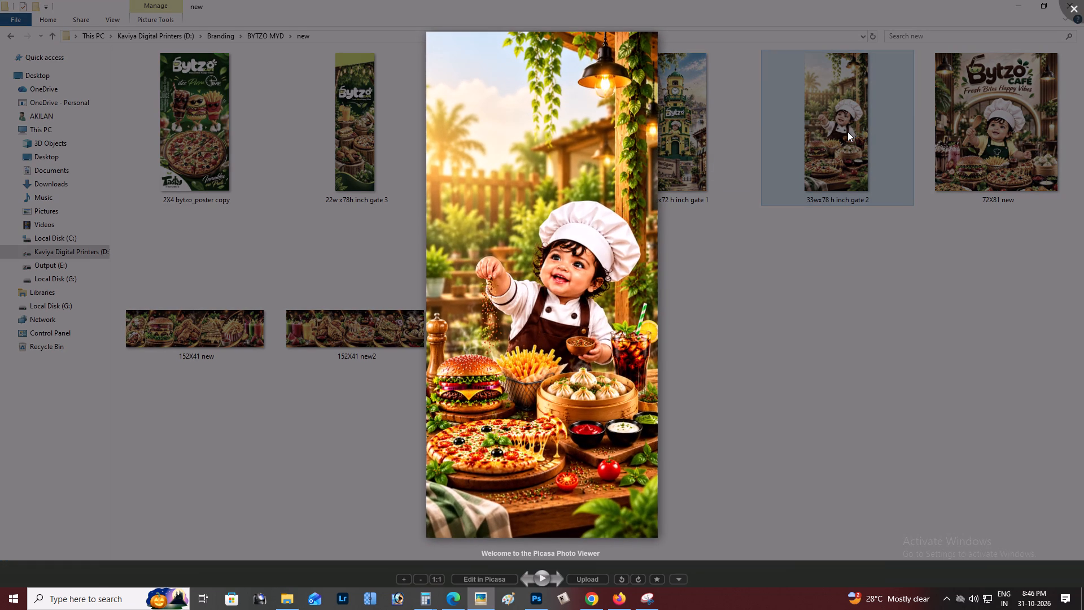
{"action": "left_click", "coordinate": [1083, 0]}
{"action": "double_click", "coordinate": [369, 121]}
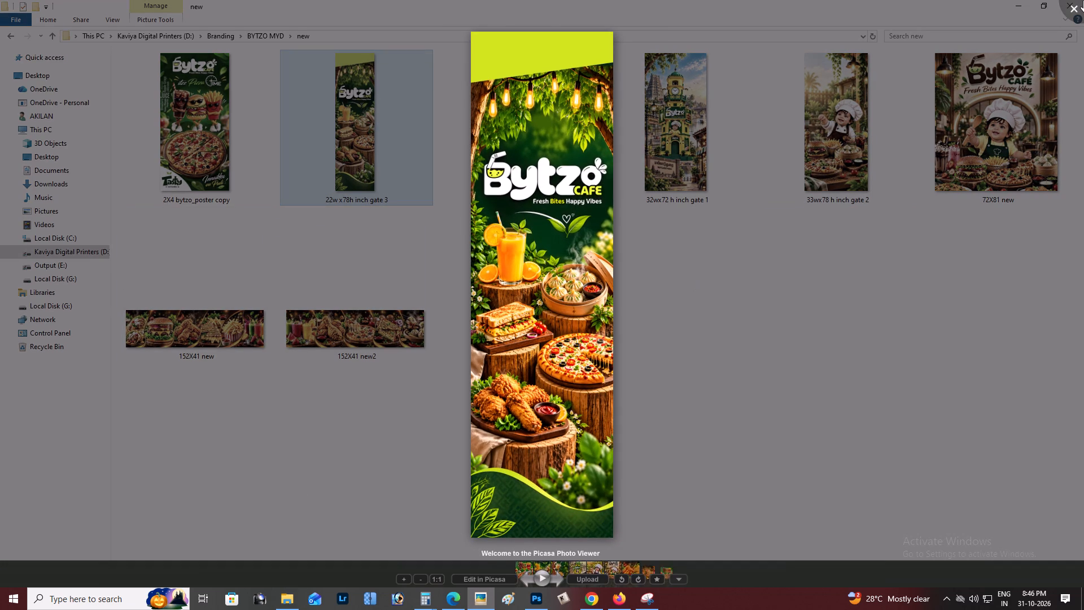
{"action": "left_click", "coordinate": [1083, 0]}
{"action": "double_click", "coordinate": [534, 137]}
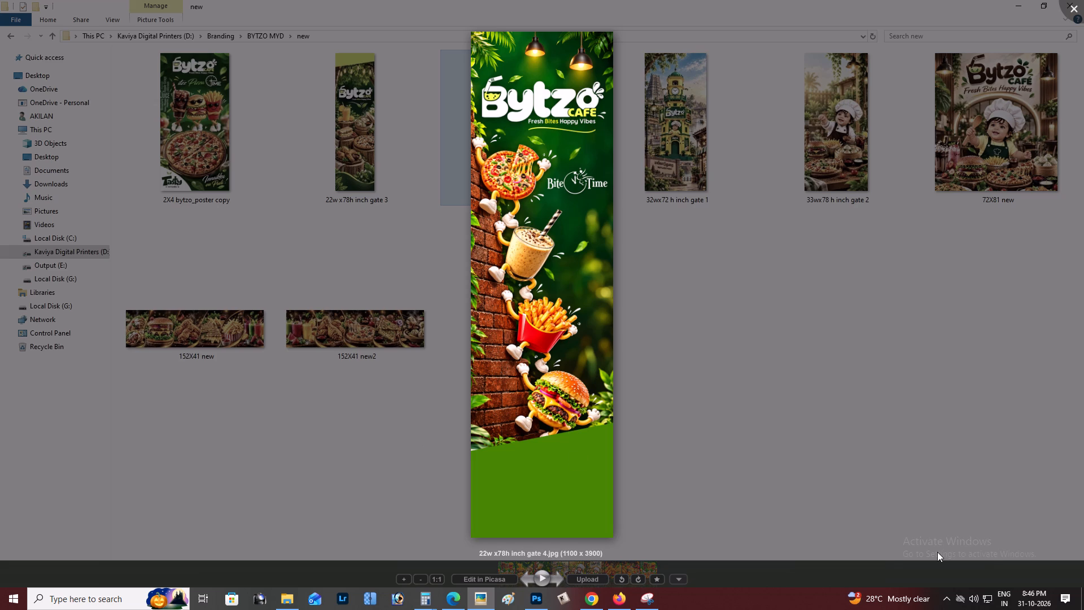
{"action": "left_click", "coordinate": [1083, 0]}
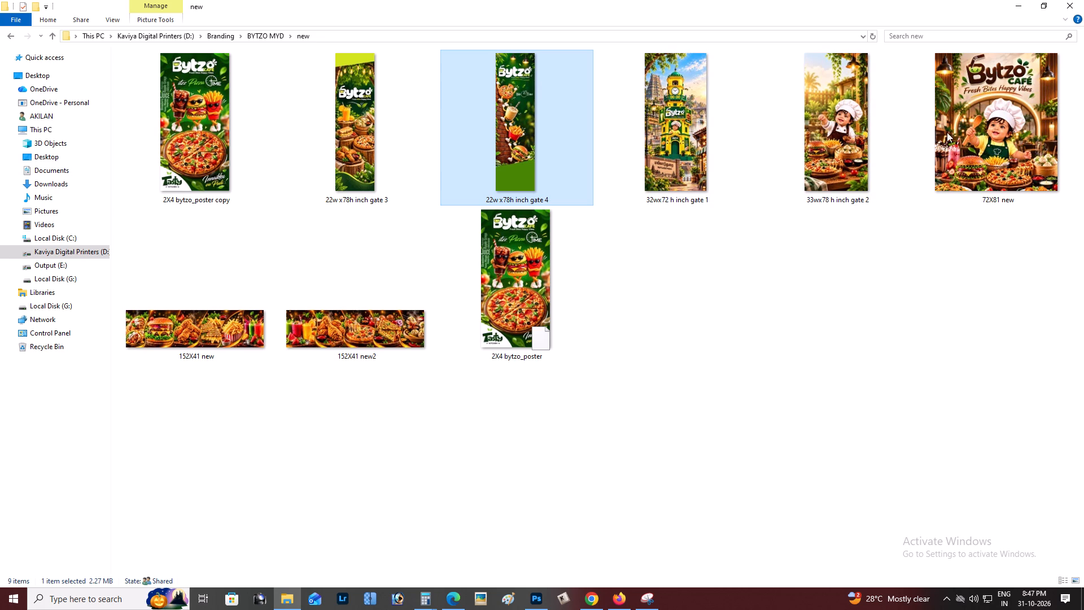
{"action": "double_click", "coordinate": [1001, 129]}
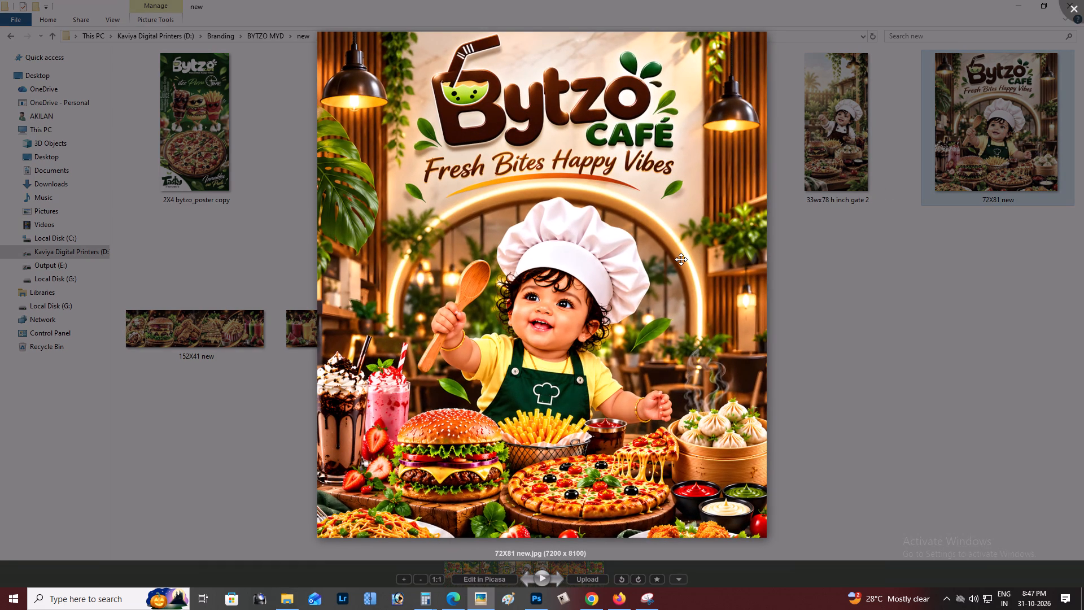
{"action": "left_click", "coordinate": [1083, 0]}
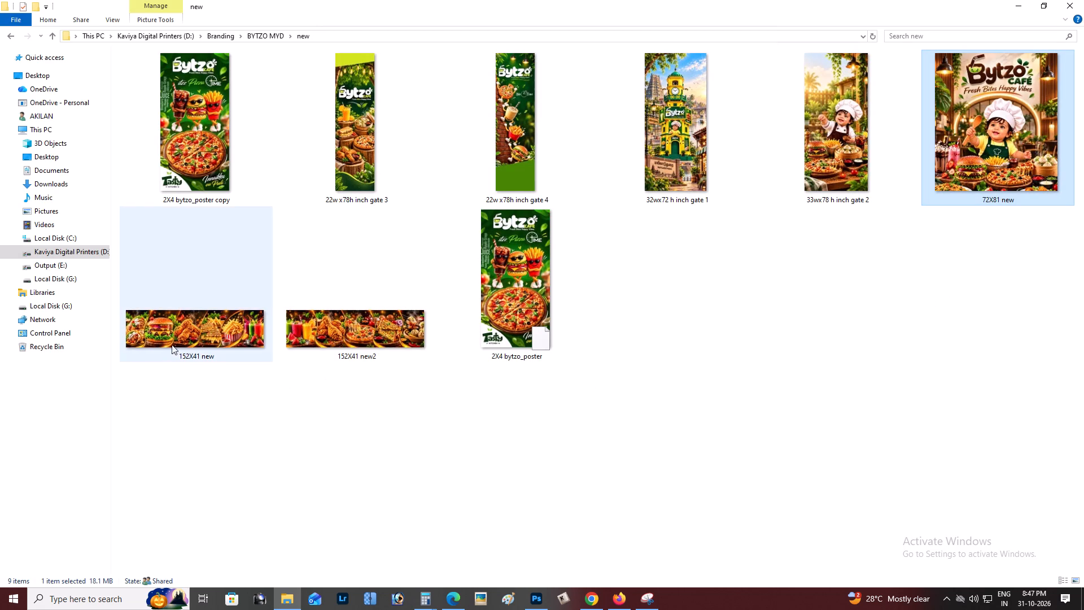
Compare the 152X41 new and 152X41 new2 food banners full size, alternating between the two images.
{"action": "double_click", "coordinate": [181, 331]}
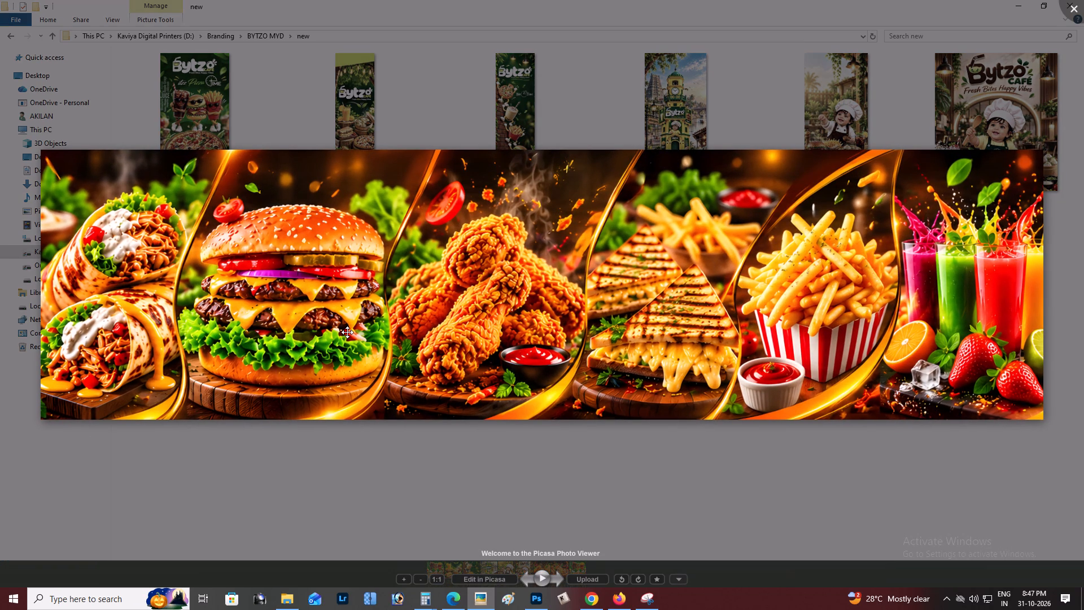
{"action": "left_click", "coordinate": [1083, 0]}
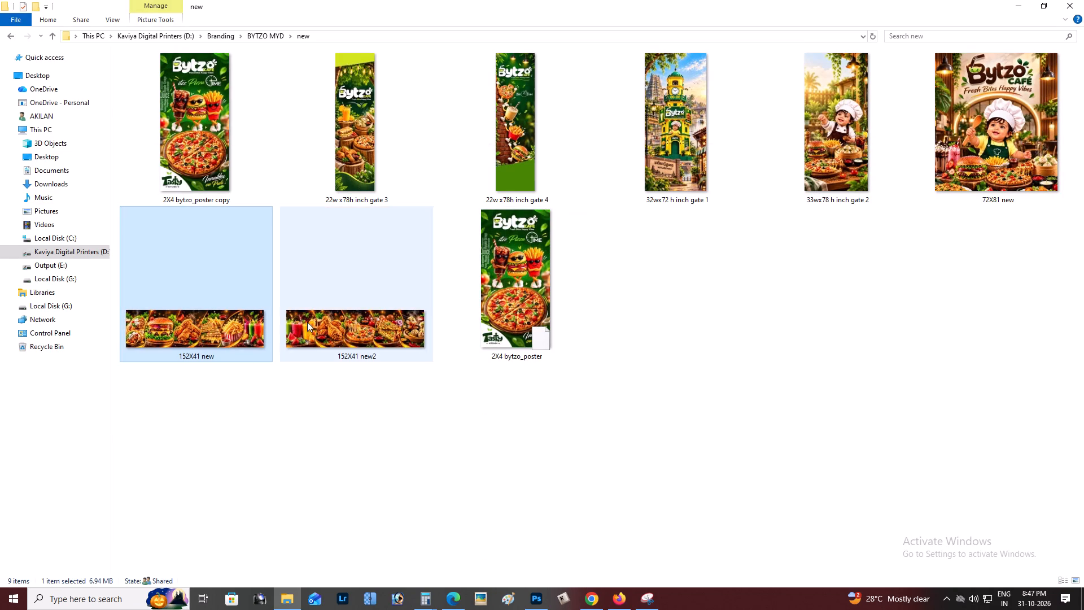
{"action": "double_click", "coordinate": [217, 324]}
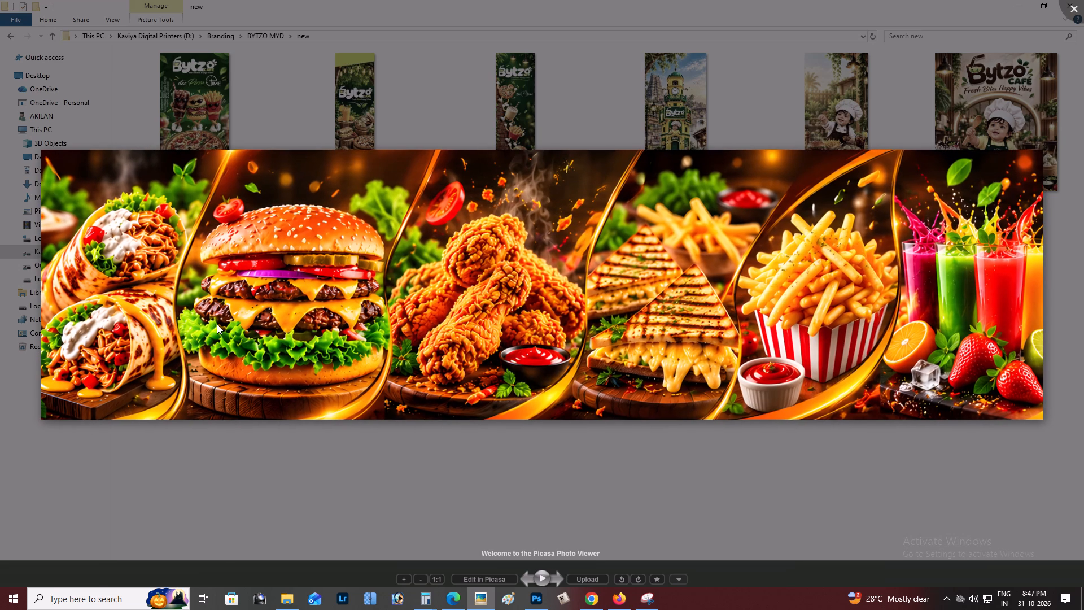
{"action": "key", "text": "Right"}
{"action": "key", "text": "Left"}
{"action": "key", "text": "Right"}
{"action": "key", "text": "Left"}
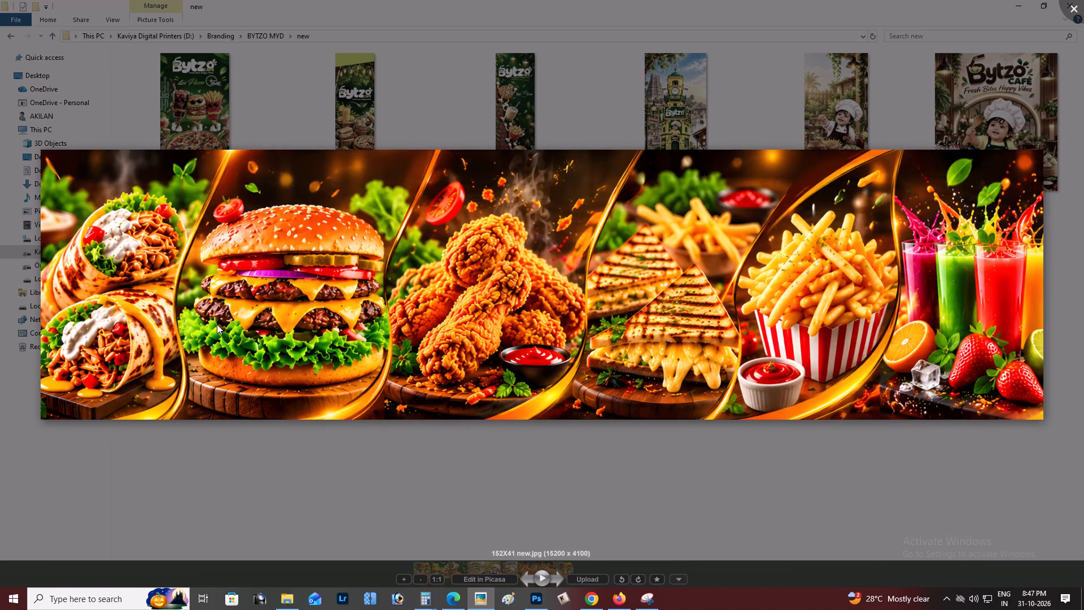
{"action": "key", "text": "Right"}
{"action": "key", "text": "Left"}
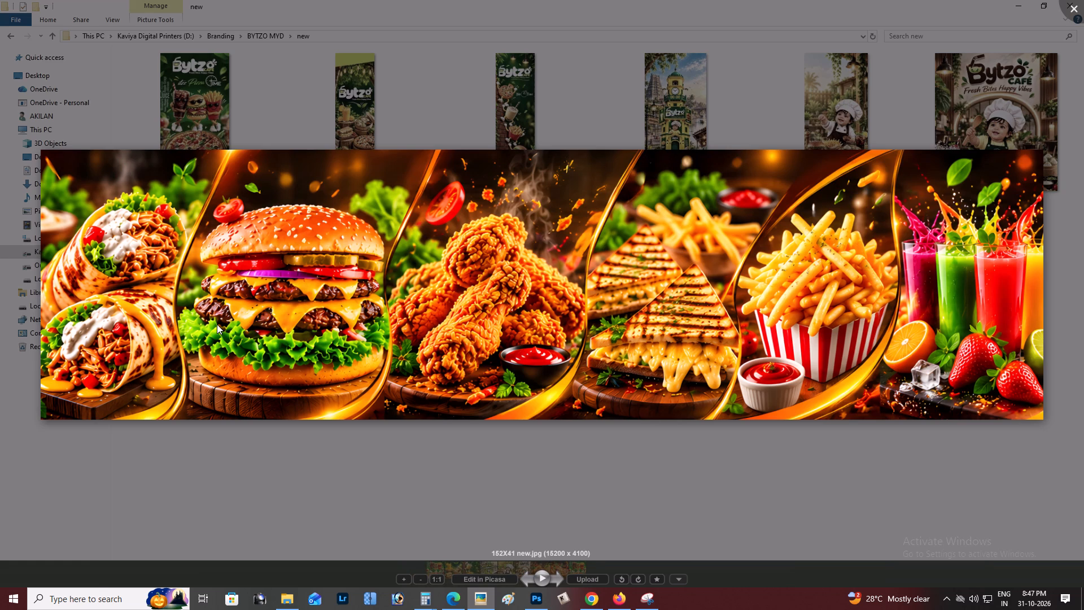
{"action": "key", "text": "Right"}
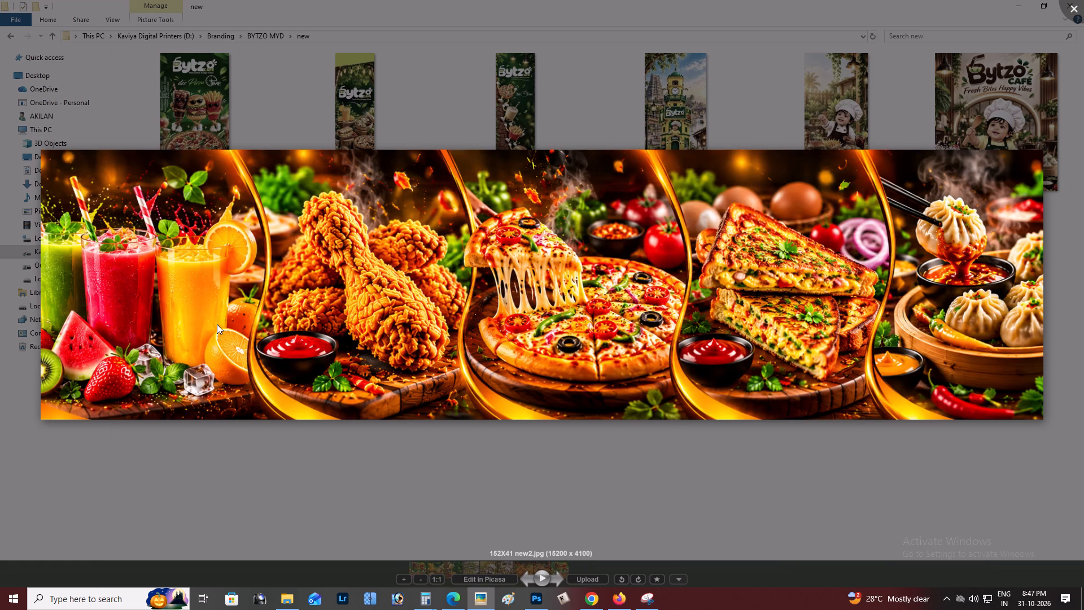
{"action": "left_click", "coordinate": [1083, 0]}
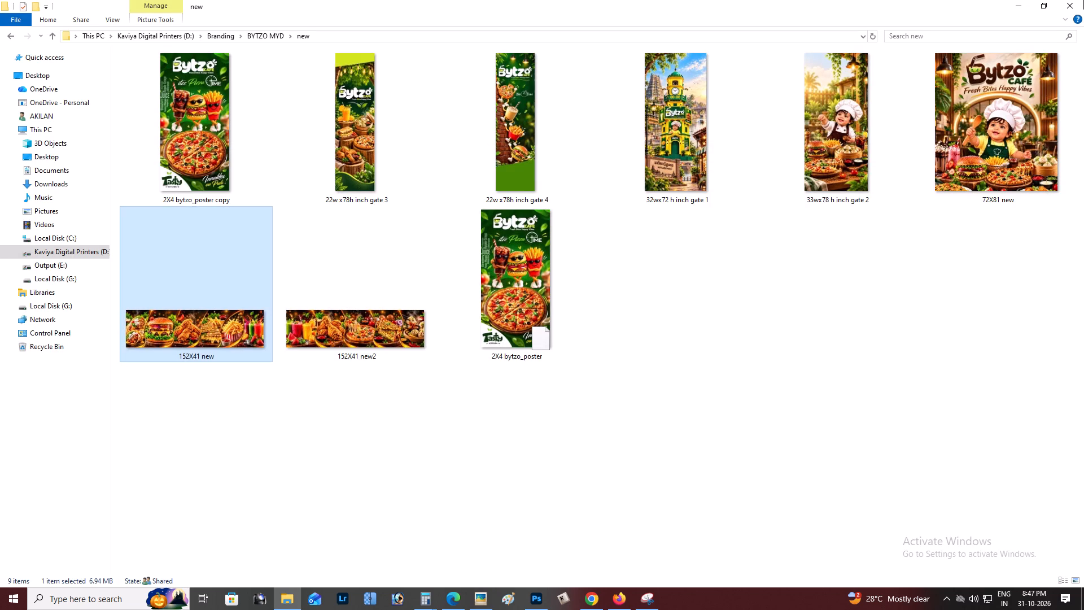
{"action": "double_click", "coordinate": [366, 338]}
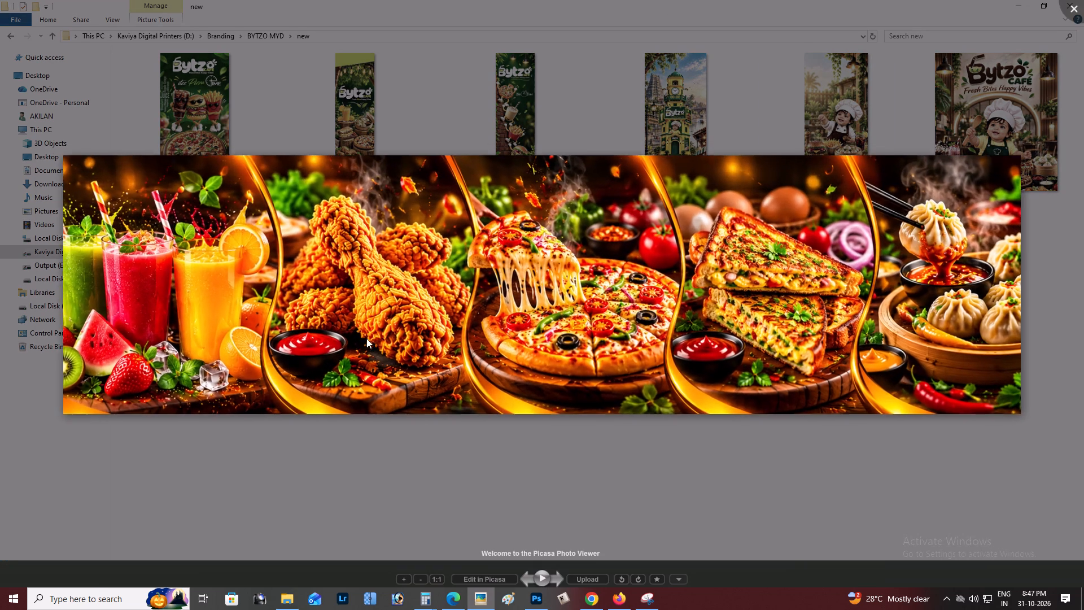
{"action": "key", "text": "Left"}
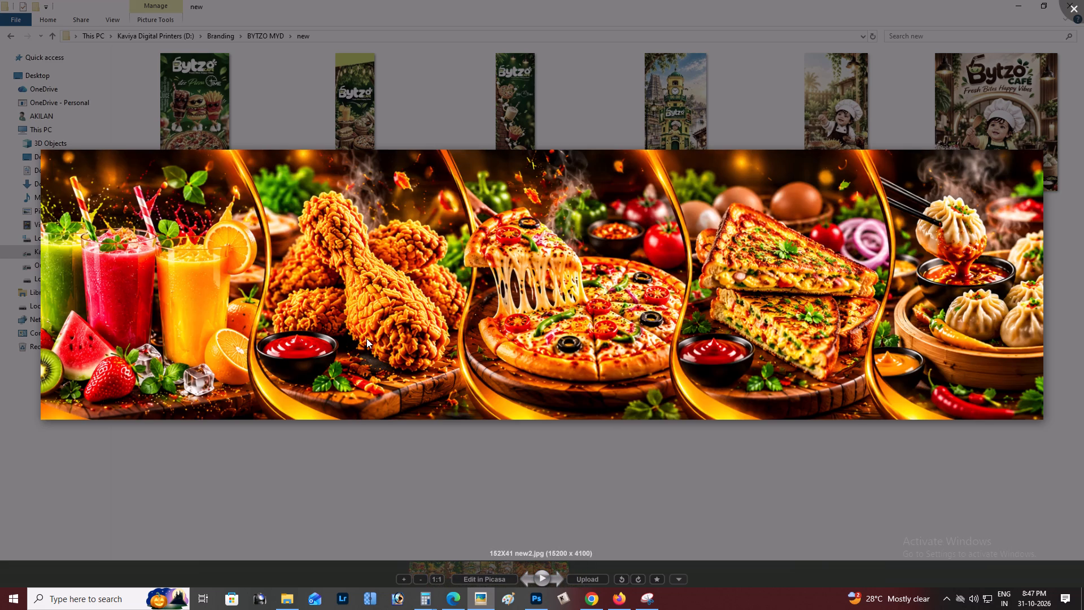
{"action": "key", "text": "Left"}
{"action": "key", "text": "Left"}
{"action": "key", "text": "Right"}
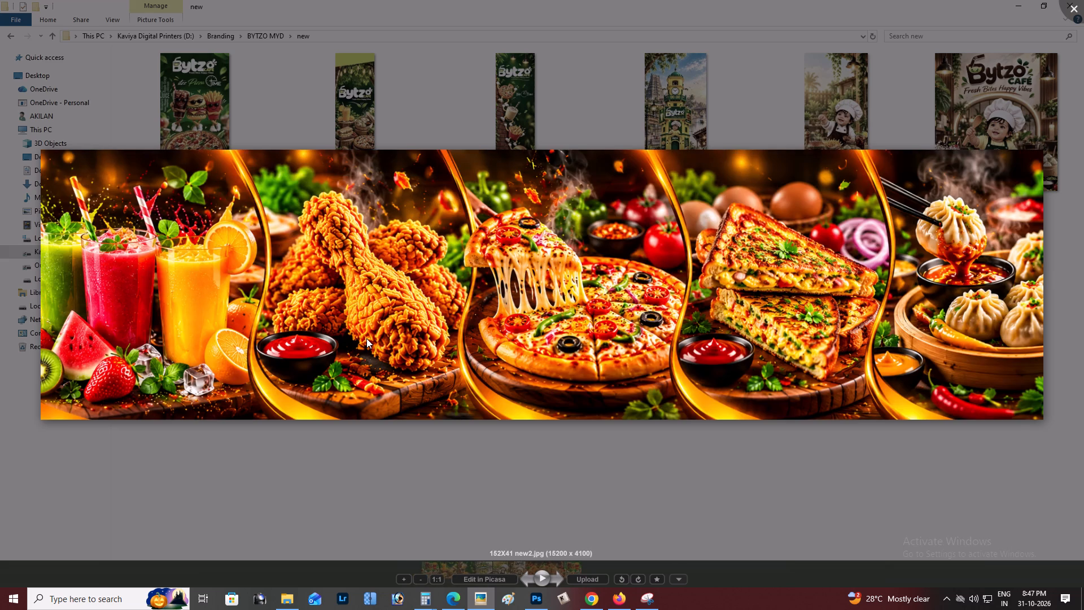
{"action": "key", "text": "Left"}
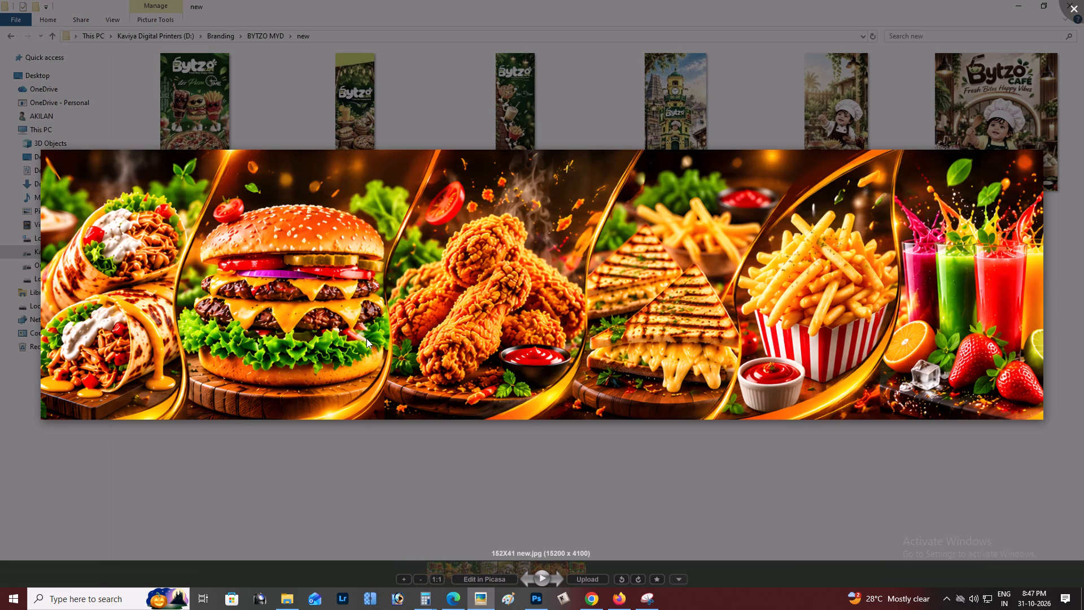
{"action": "key", "text": "Right"}
{"action": "key", "text": "Left"}
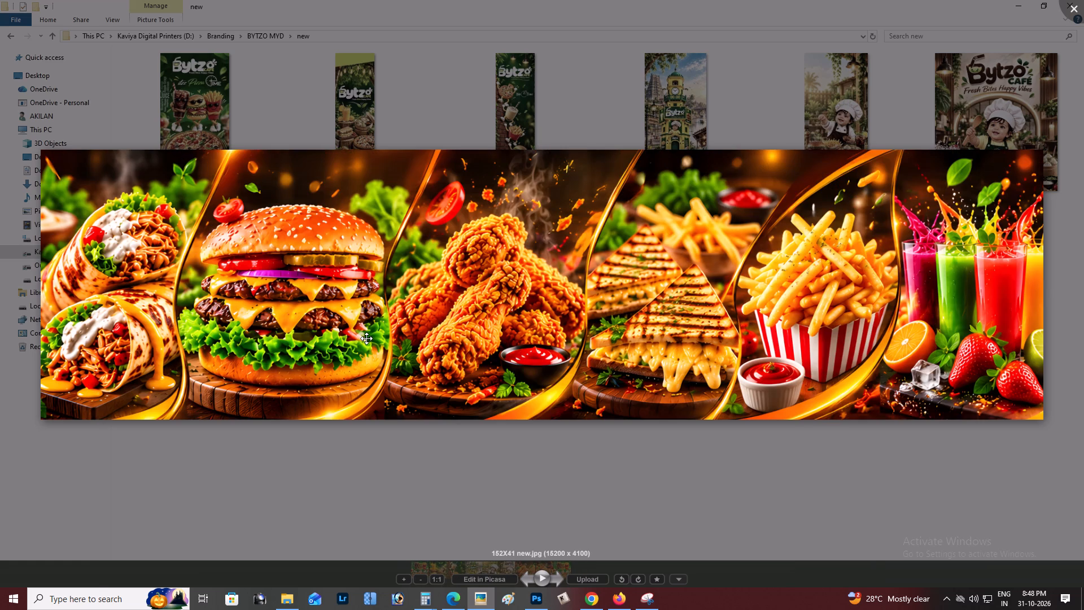
{"action": "key", "text": "Right"}
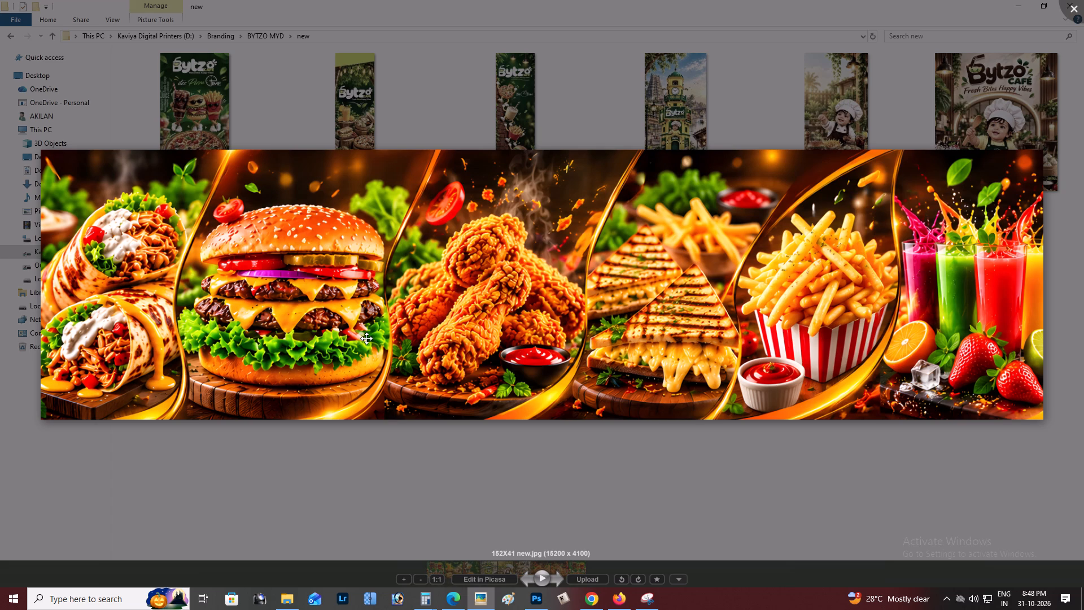
{"action": "key", "text": "Left"}
{"action": "key", "text": "Right"}
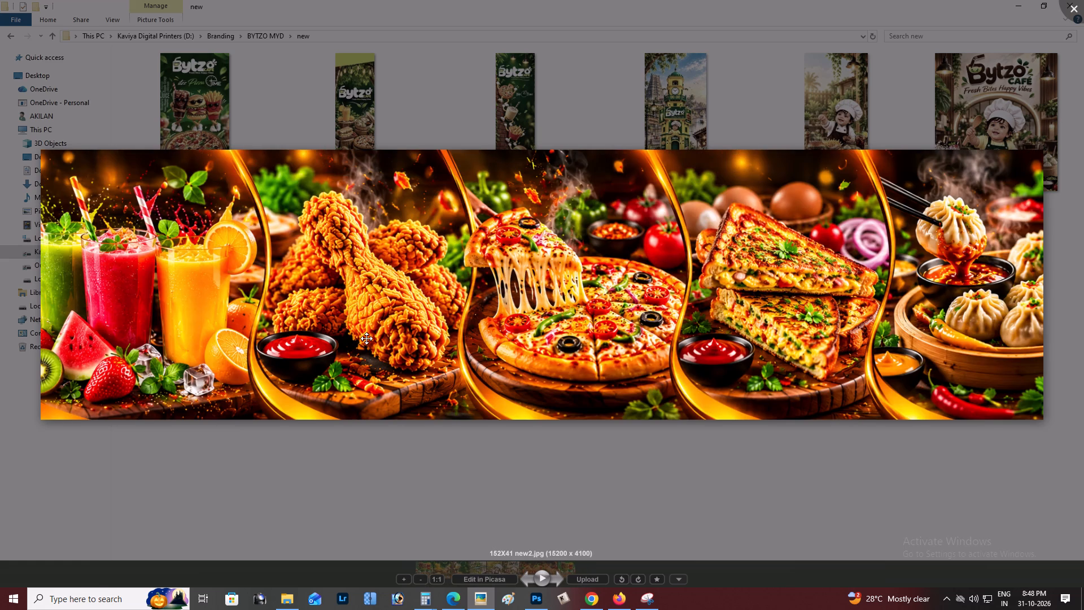
{"action": "left_click", "coordinate": [1083, 0]}
{"action": "double_click", "coordinate": [337, 316]}
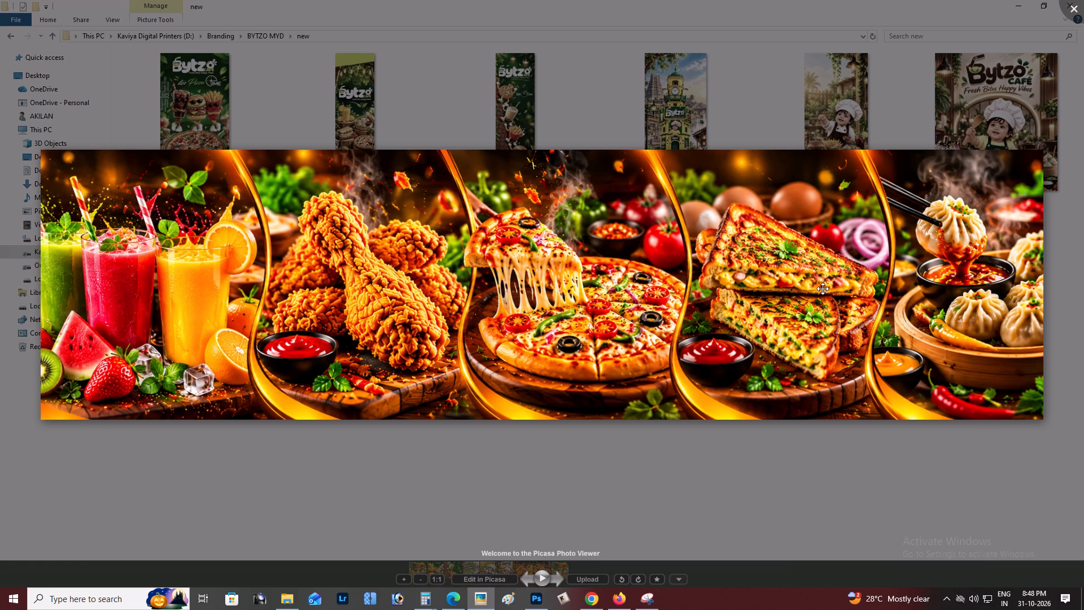
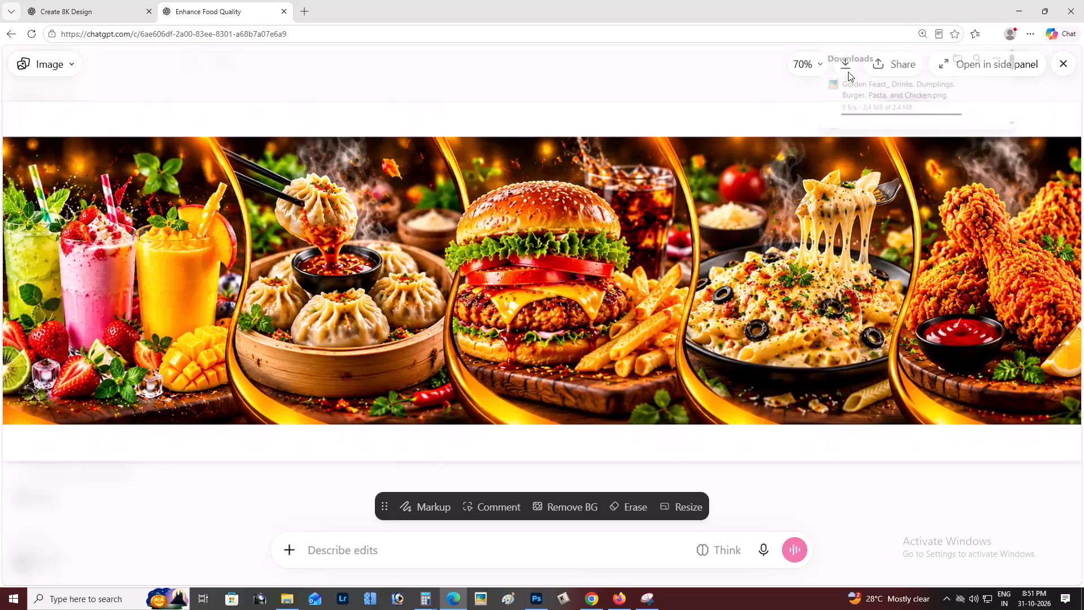
Switch to Photoshop and open the 152X41 new2 image from the BYTZO MYD new folder.
{"action": "left_click", "coordinate": [539, 600]}
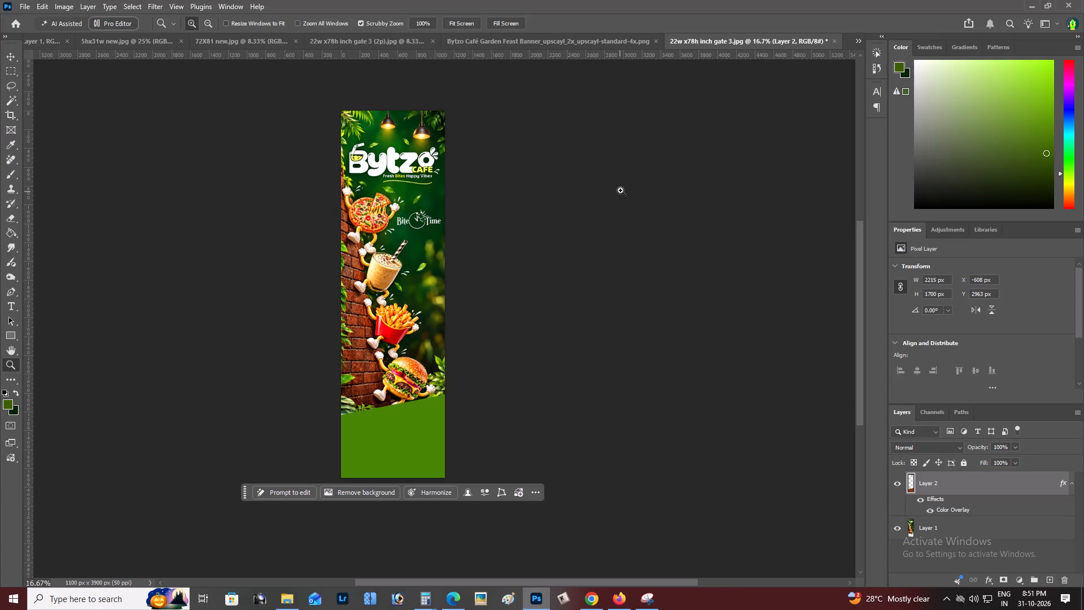
{"action": "key", "text": "ctrl+o"}
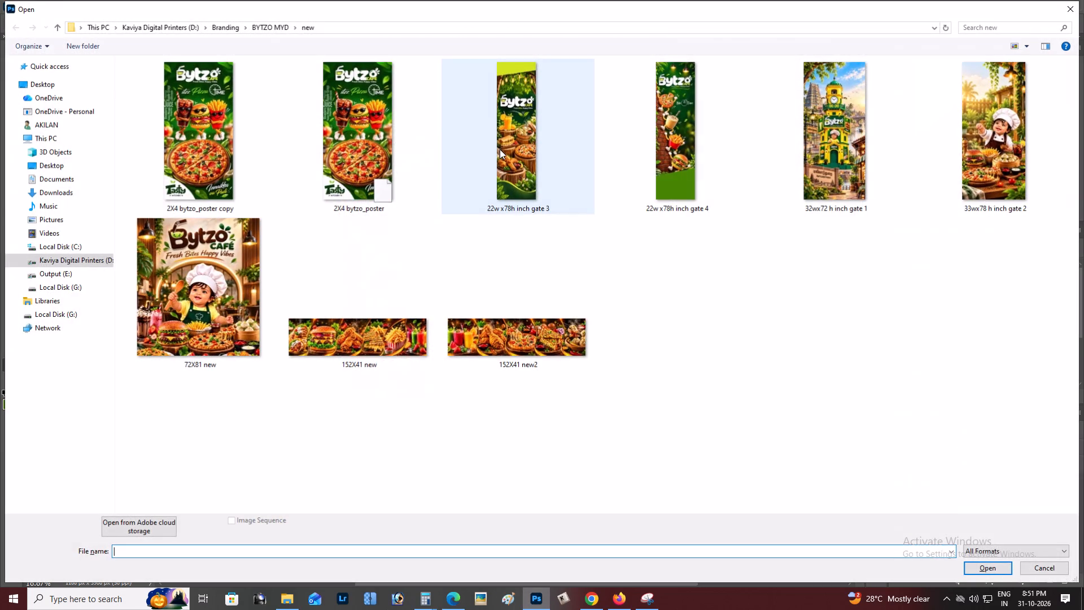
{"action": "double_click", "coordinate": [574, 333]}
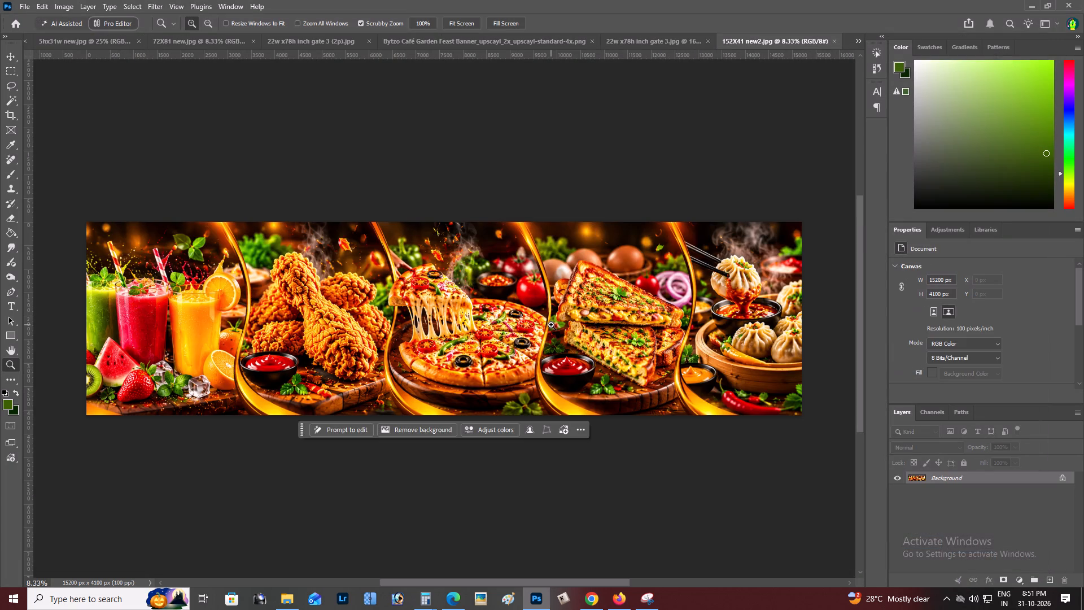
Open the Golden Feast_ Drinks, Dumplings, Burger, Pasta, and Chicken PNG from the Downloads folder.
{"action": "key", "text": "ctrl+o"}
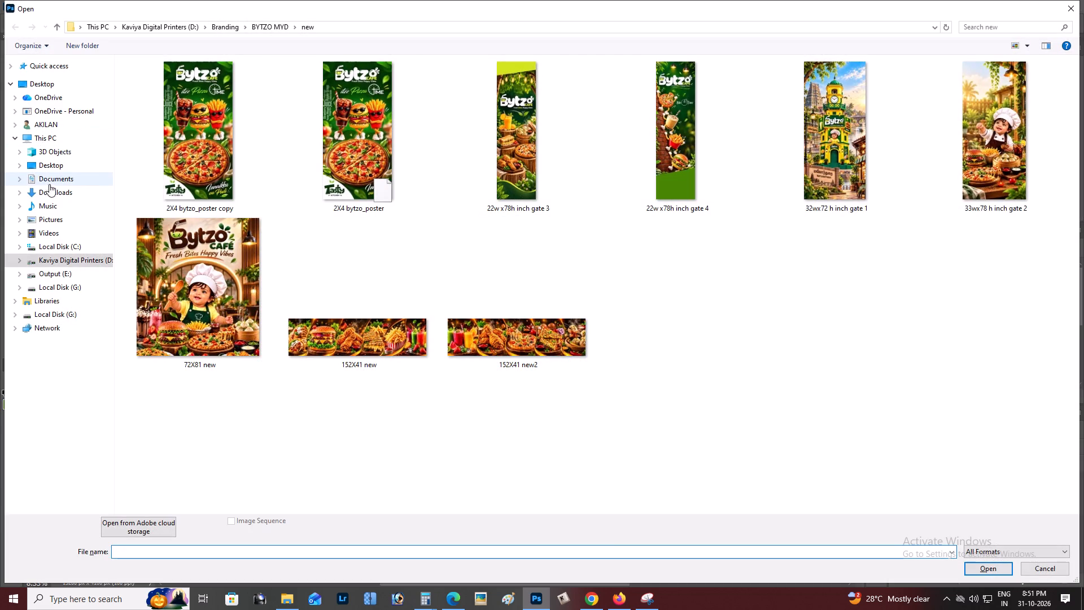
{"action": "left_click", "coordinate": [62, 199]}
{"action": "left_click", "coordinate": [52, 193]}
{"action": "double_click", "coordinate": [147, 167]}
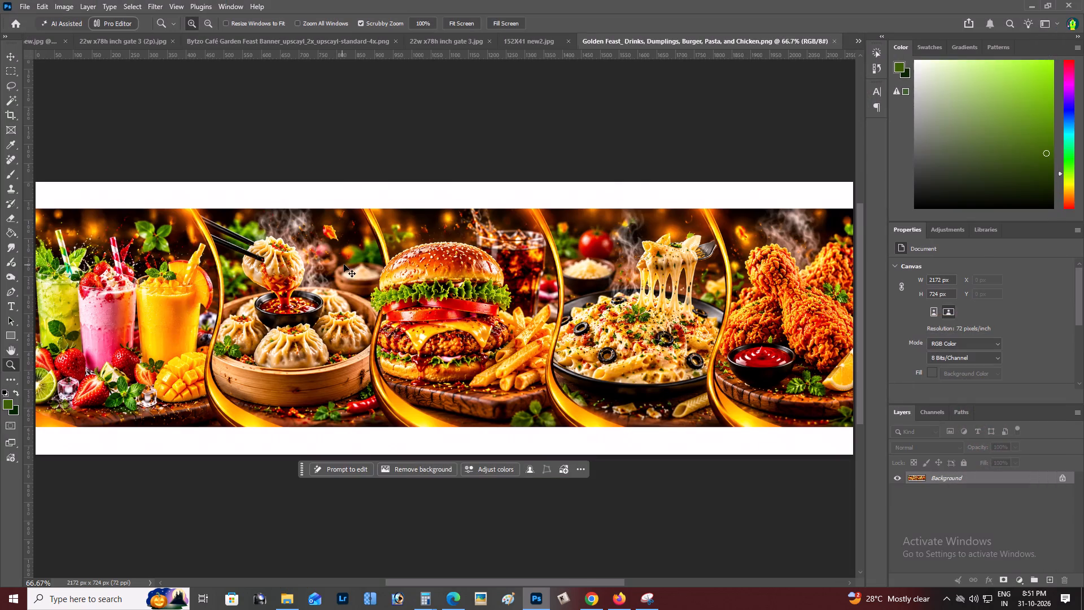
Cut the entire Golden Feast image and paste it into the 152X41 new2 document.
{"action": "key", "text": "ctrl+a"}
{"action": "key", "text": "ctrl+x"}
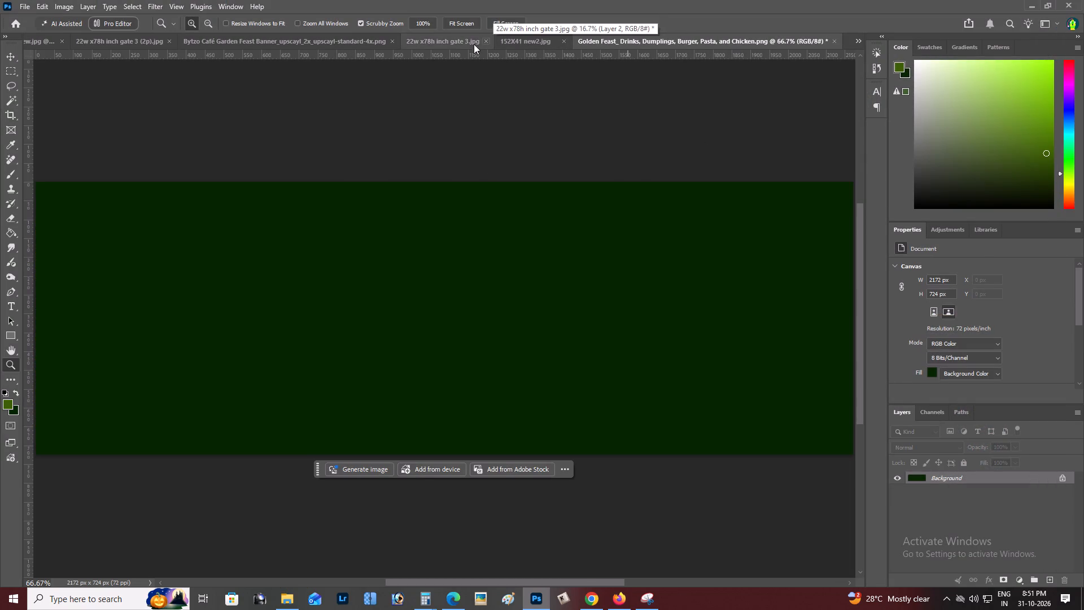
{"action": "left_click", "coordinate": [459, 46]}
{"action": "left_click", "coordinate": [648, 40]}
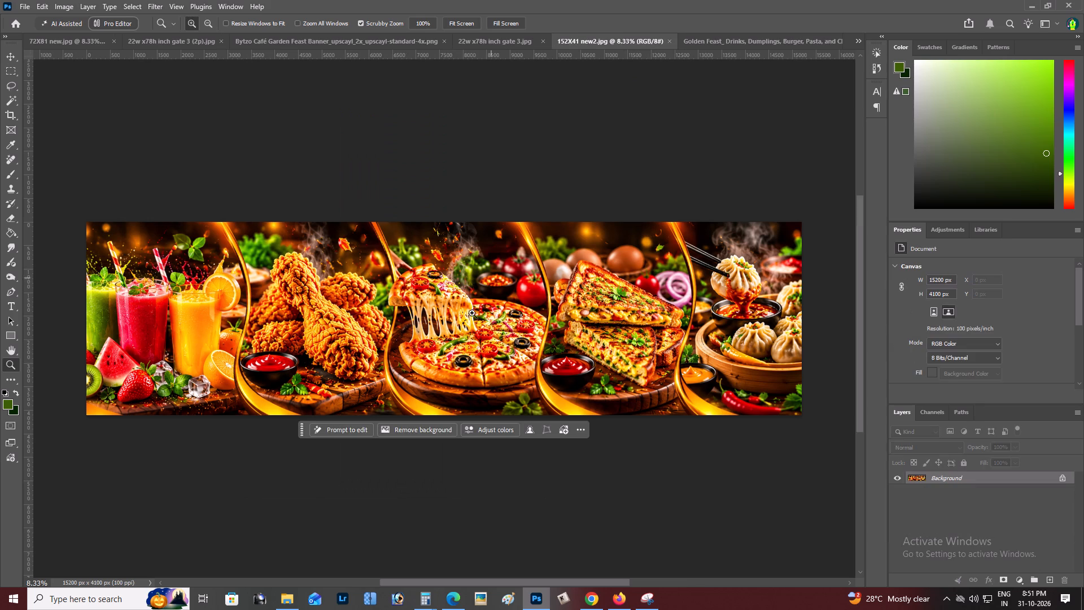
{"action": "key", "text": "ctrl+v"}
Scale the pasted food image proportionally from its centre to about 15674 x 5224 px, covering the whole banner canvas.
{"action": "key", "text": "ctrl+t"}
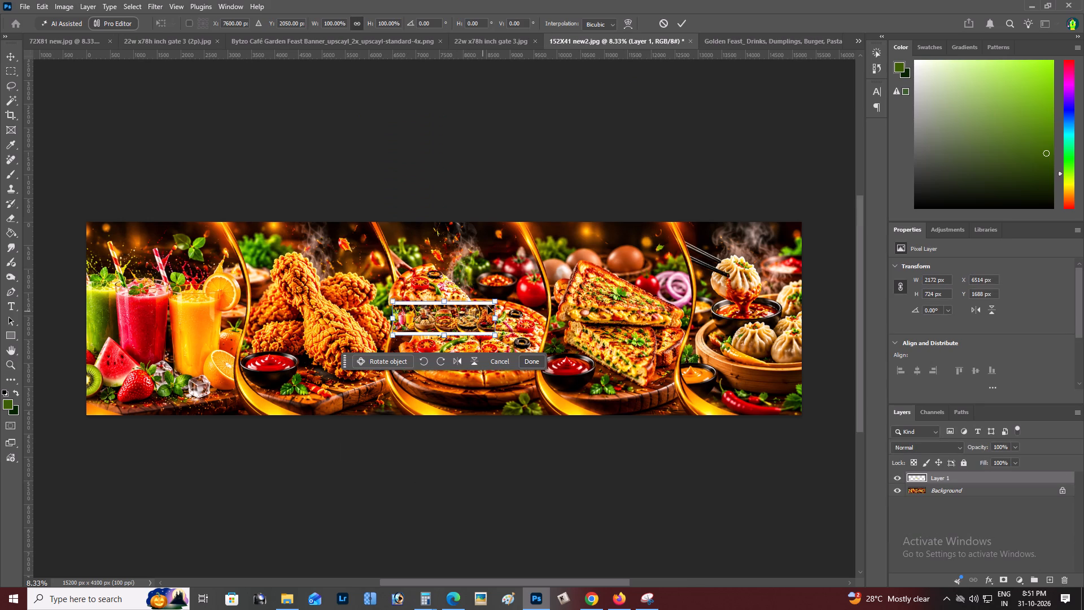
{"action": "left_click_drag", "start_coordinate": [494, 300], "coordinate": [787, 196], "text": "alt"}
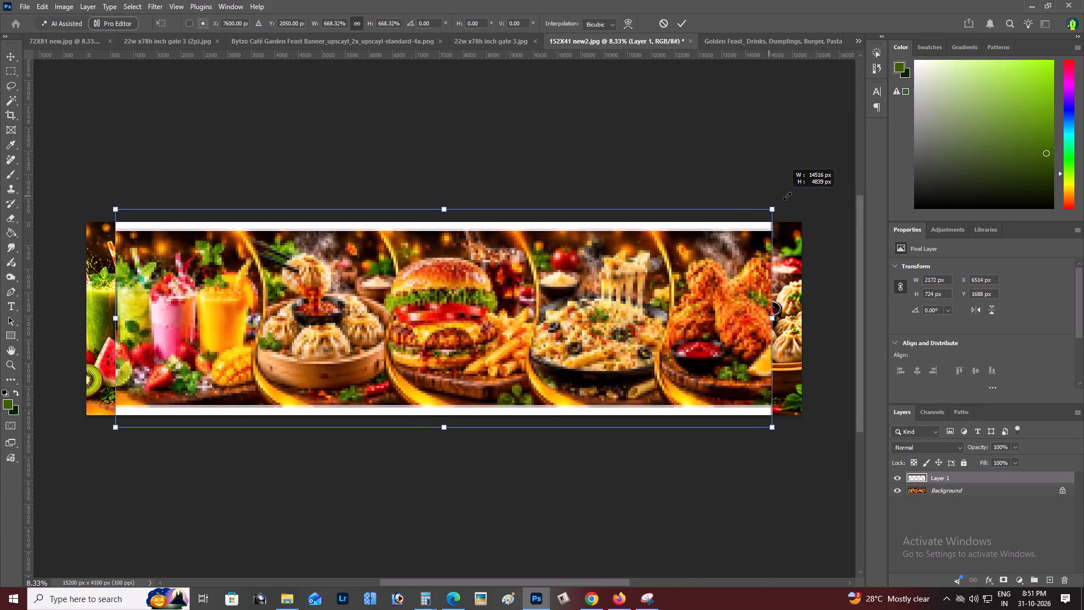
{"action": "left_click_drag", "start_coordinate": [787, 196], "coordinate": [812, 195], "text": "alt"}
{"action": "key", "text": "ctrl+Return"}
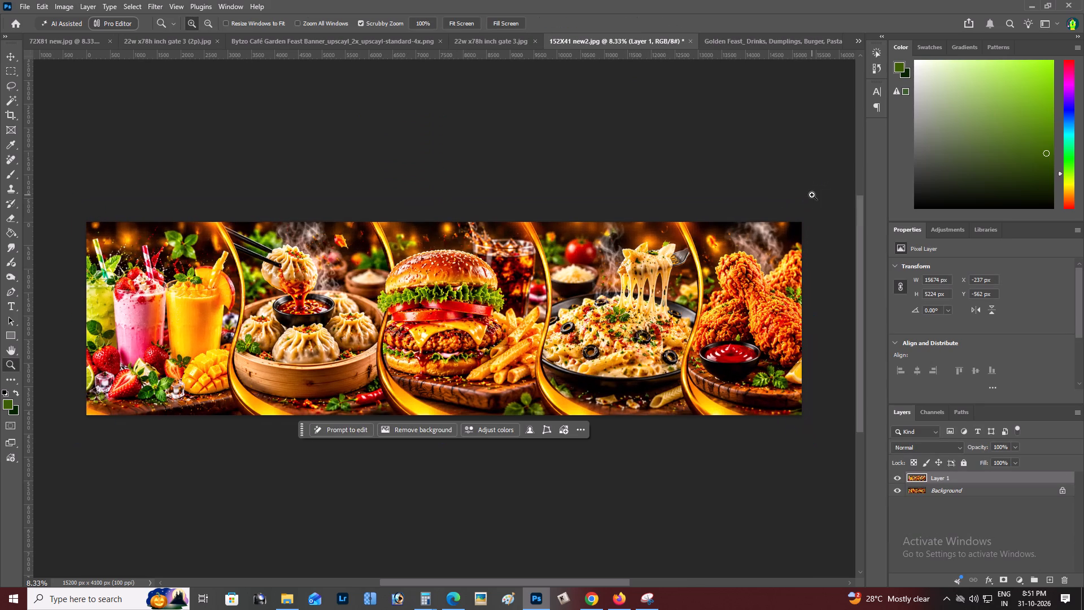
Save a JPEG copy of the banner in the BYTZO MYD new folder, overwriting the existing 152X41 new2 file.
{"action": "key", "text": "ctrl+shift+s"}
{"action": "left_click", "coordinate": [533, 224]}
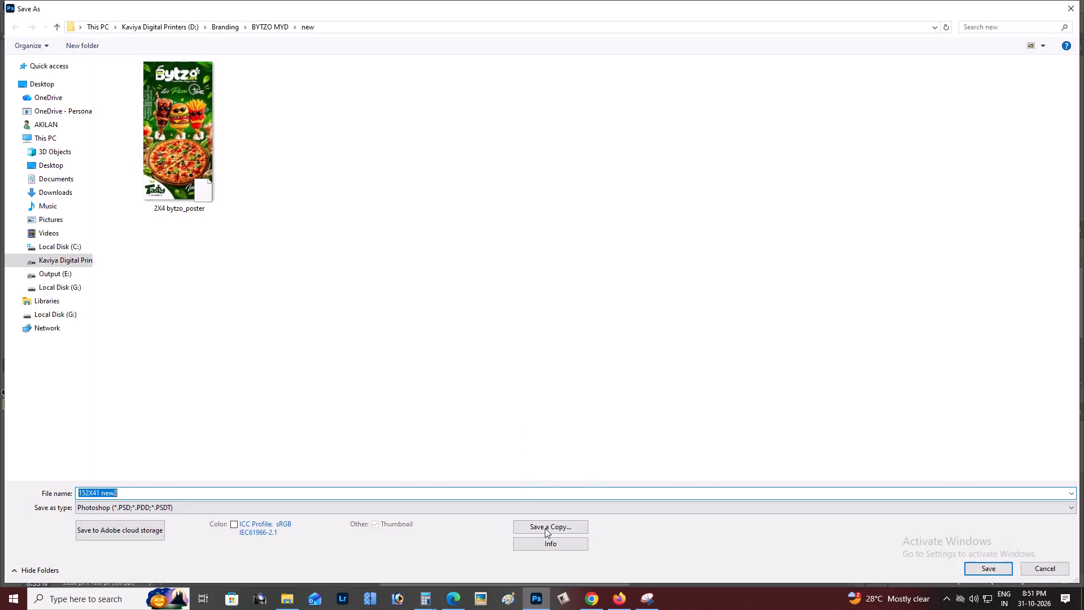
{"action": "left_click", "coordinate": [544, 526]}
{"action": "left_click", "coordinate": [536, 488]}
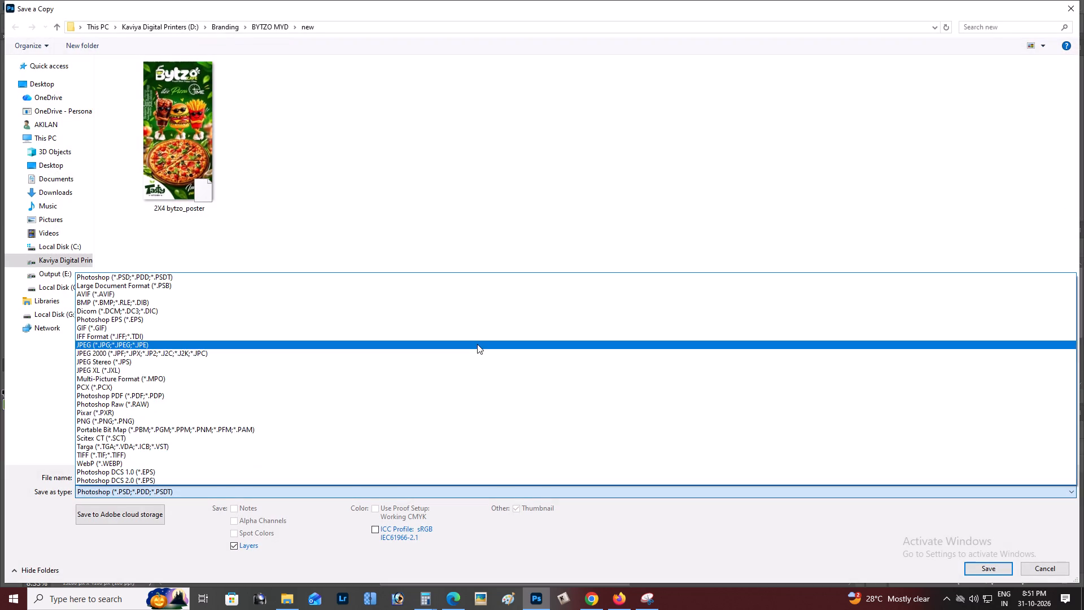
{"action": "left_click", "coordinate": [477, 344]}
{"action": "left_click", "coordinate": [342, 235]}
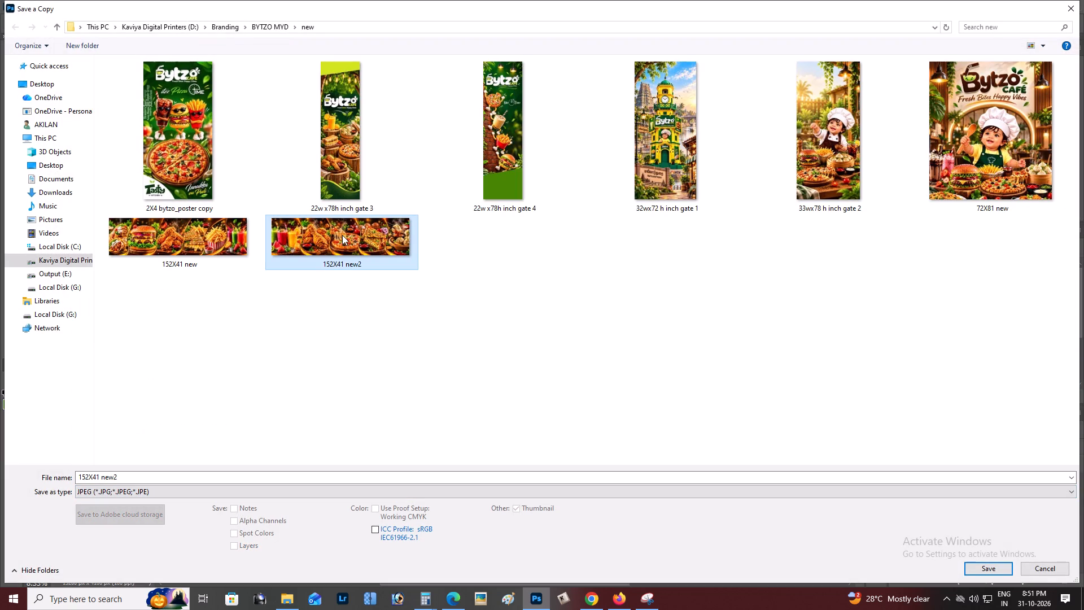
{"action": "key", "text": "Return"}
{"action": "key", "text": "Left"}
{"action": "key", "text": "Return"}
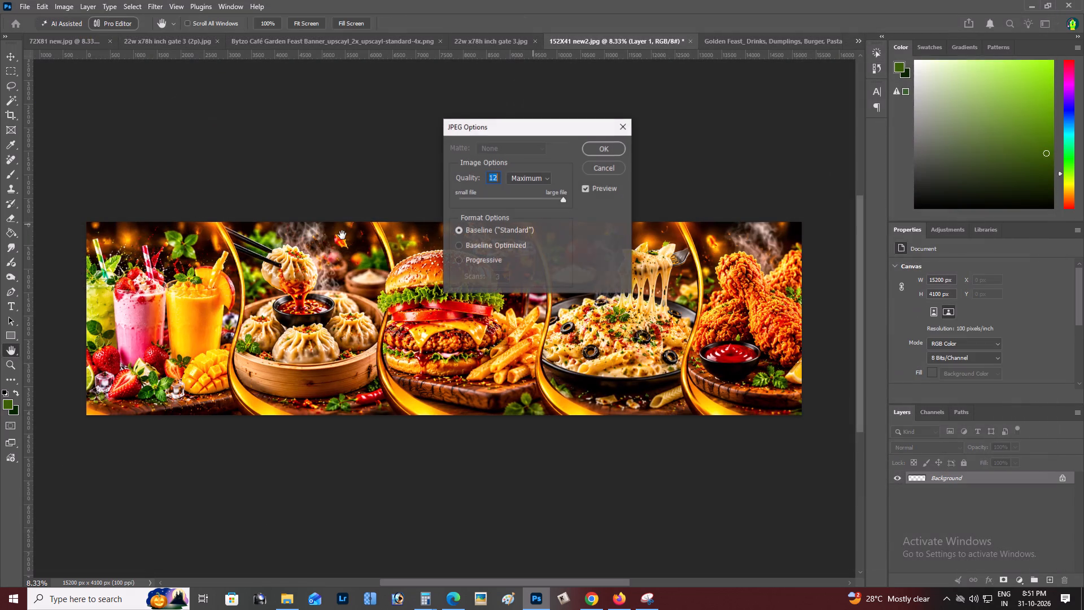
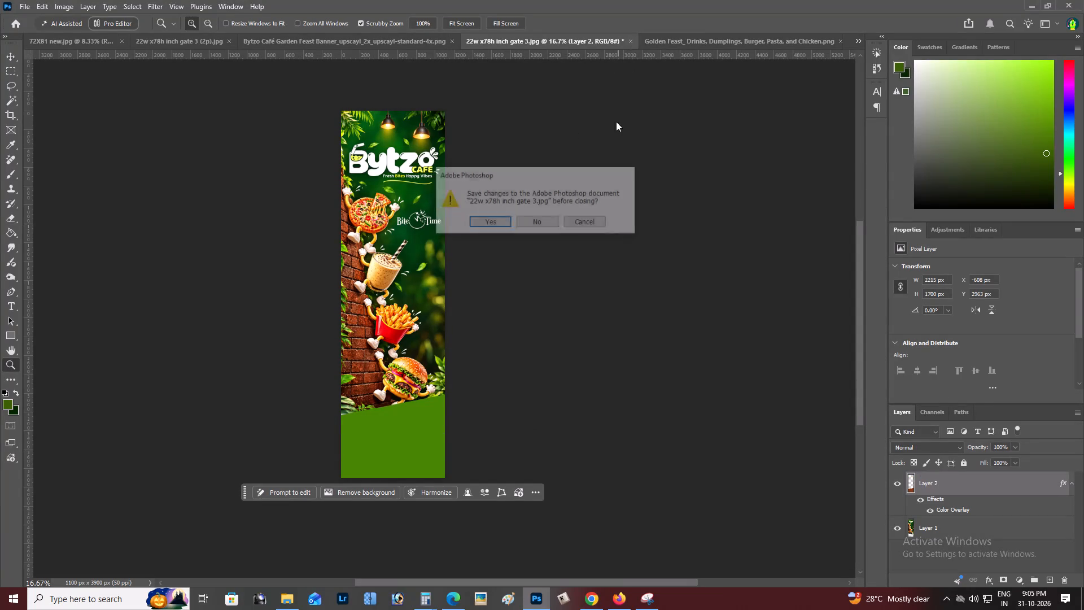
Close the 22w x78h inch gate 3 and Golden Feast documents without saving their changes.
{"action": "left_click", "coordinate": [549, 219]}
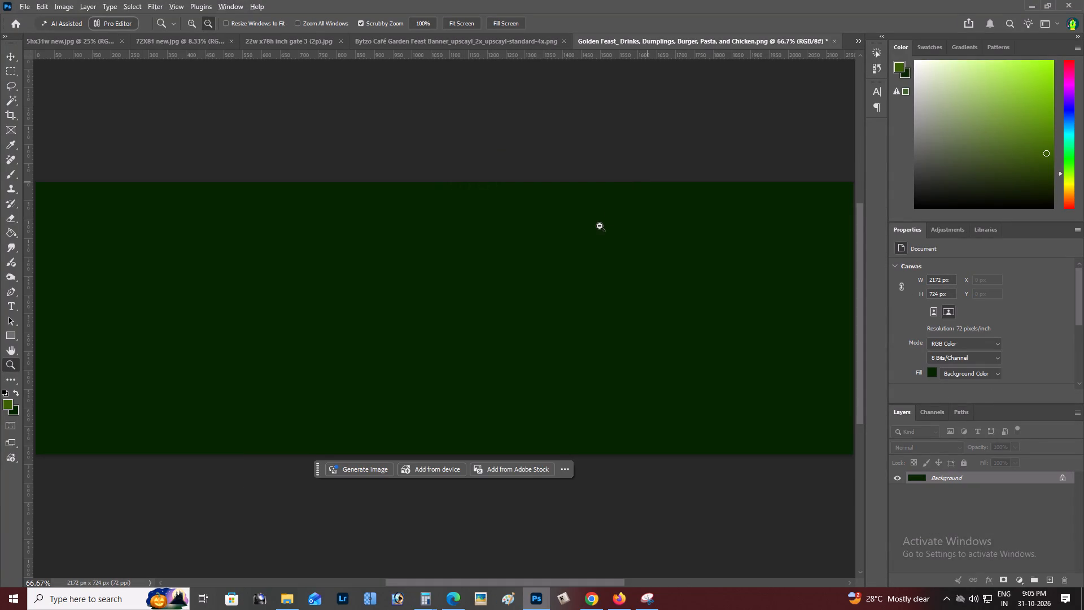
{"action": "left_click", "coordinate": [600, 226], "text": "alt"}
{"action": "left_click", "coordinate": [600, 226], "text": "alt"}
{"action": "left_click", "coordinate": [838, 40]}
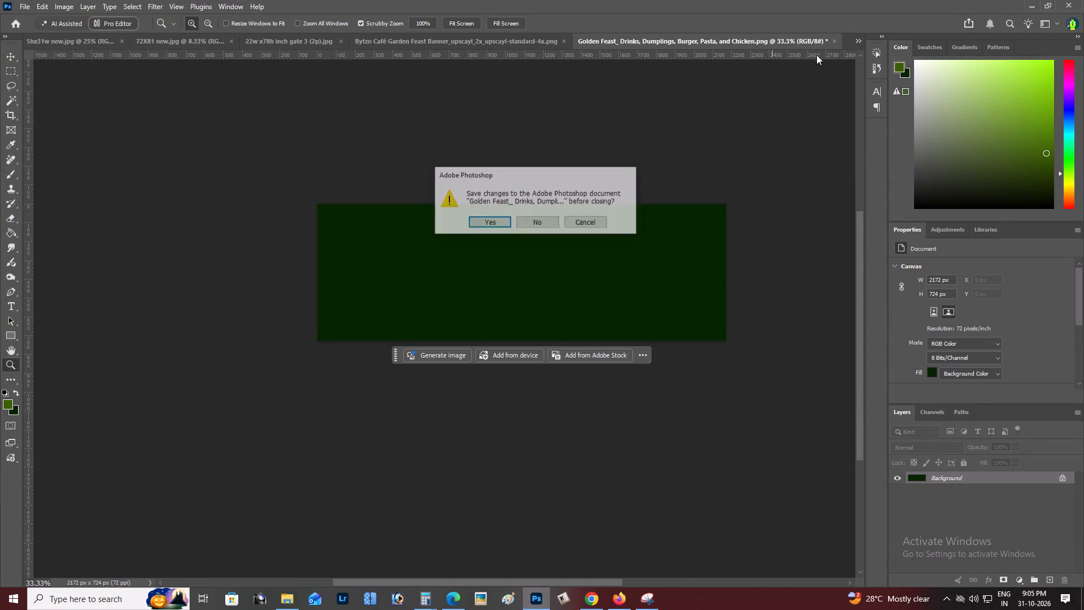
{"action": "left_click", "coordinate": [534, 227]}
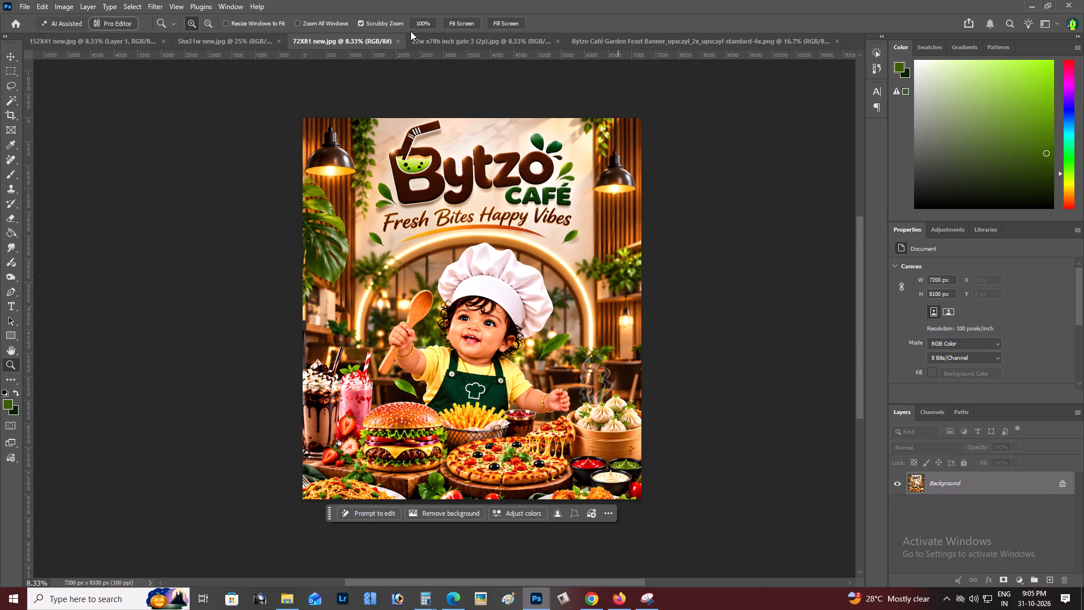
Close all remaining open banner documents, discarding the changes to 152X41 new and the Bytzo Café Garden Feast Banner.
{"action": "left_click", "coordinate": [397, 41]}
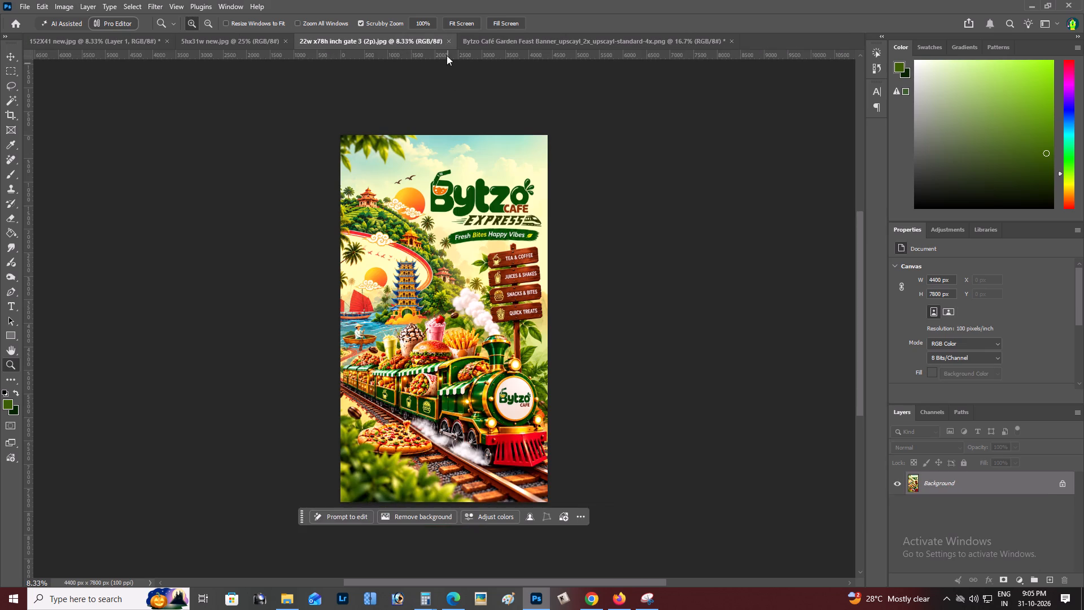
{"action": "left_click", "coordinate": [448, 40]}
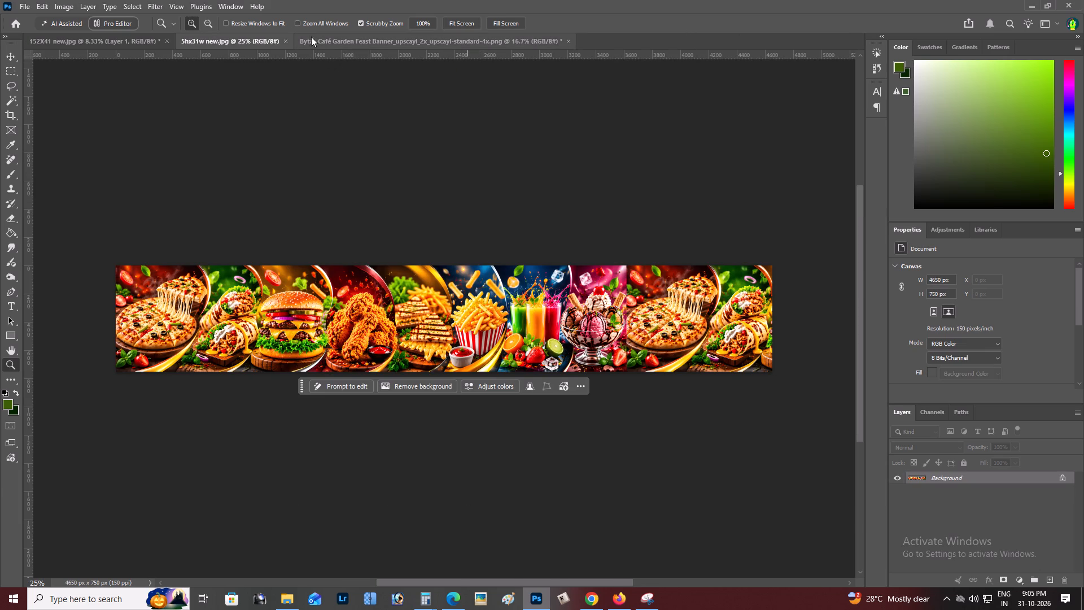
{"action": "left_click", "coordinate": [288, 40]}
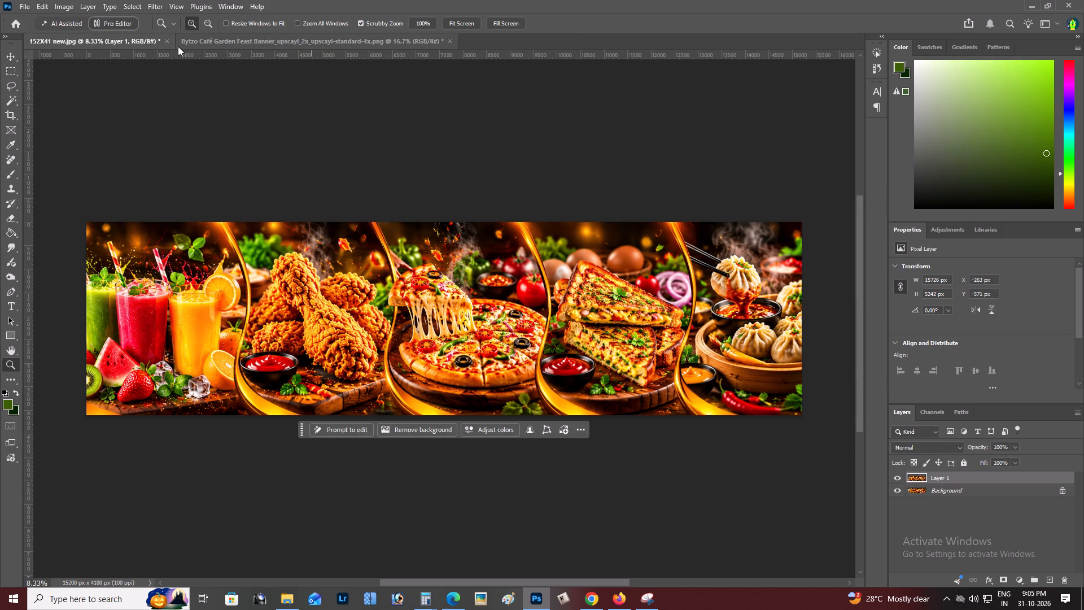
{"action": "left_click", "coordinate": [168, 42]}
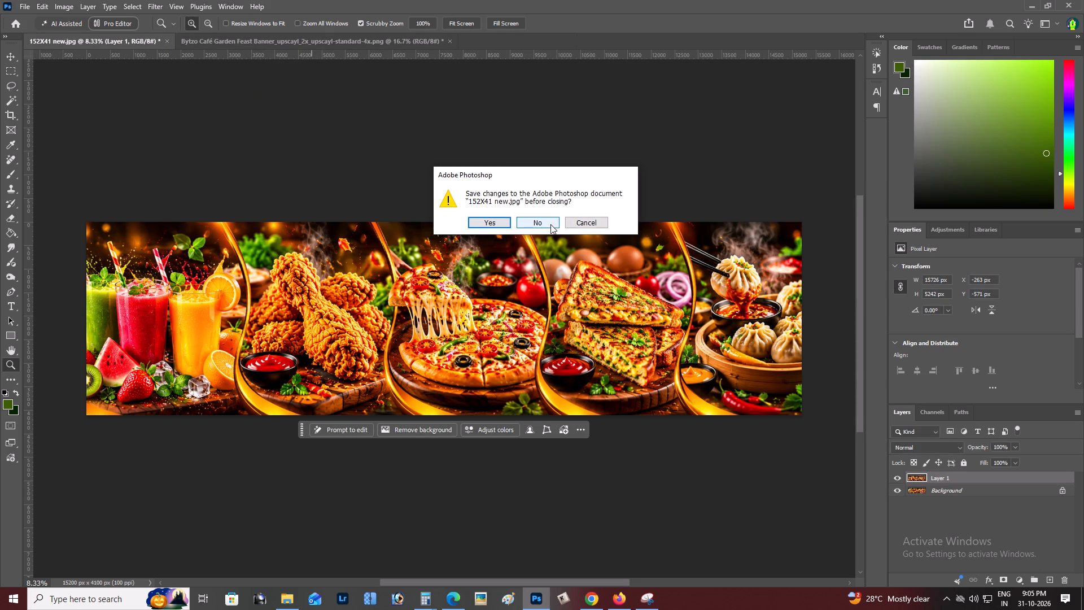
{"action": "left_click", "coordinate": [550, 224]}
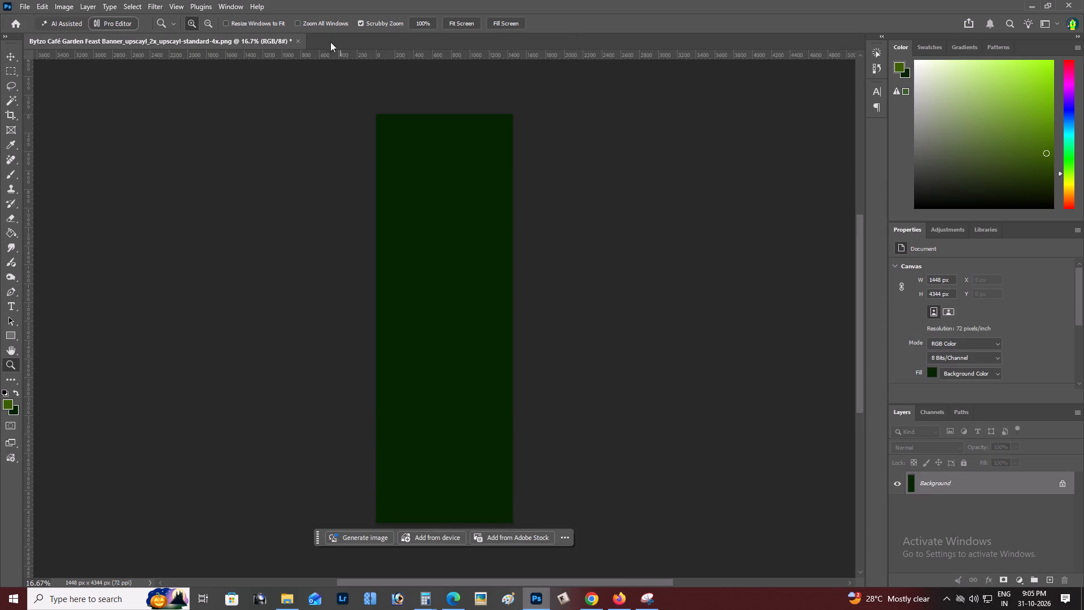
{"action": "left_click", "coordinate": [295, 40]}
{"action": "left_click", "coordinate": [514, 225]}
{"action": "left_click", "coordinate": [538, 233]}
{"action": "left_click_drag", "start_coordinate": [534, 226], "coordinate": [528, 230]}
{"action": "left_click", "coordinate": [526, 224]}
Switch to the WhatsApp Business window in Google Chrome.
{"action": "key", "text": "alt+Tab"}
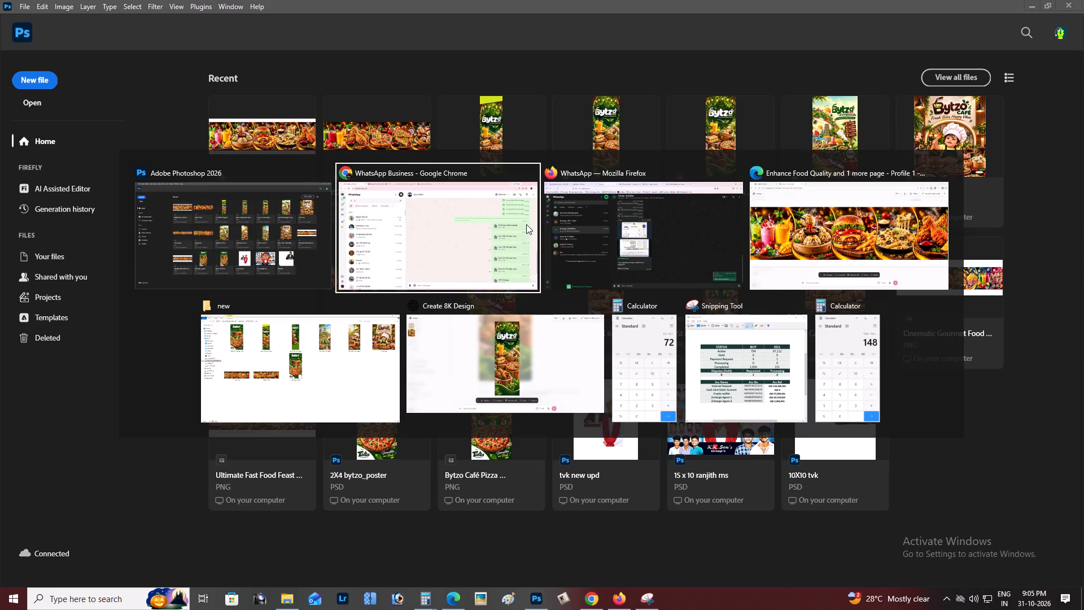